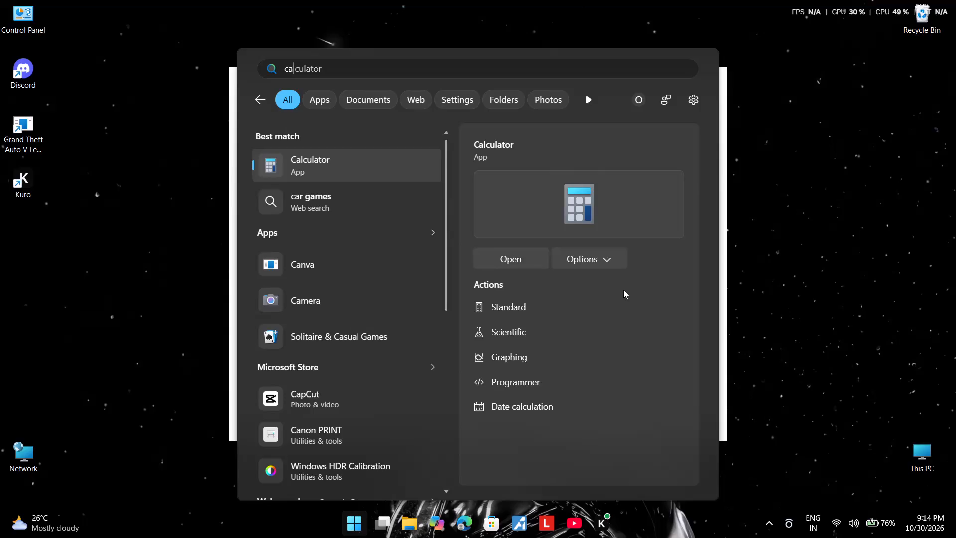
Find and launch the Canva app.
text(nv)
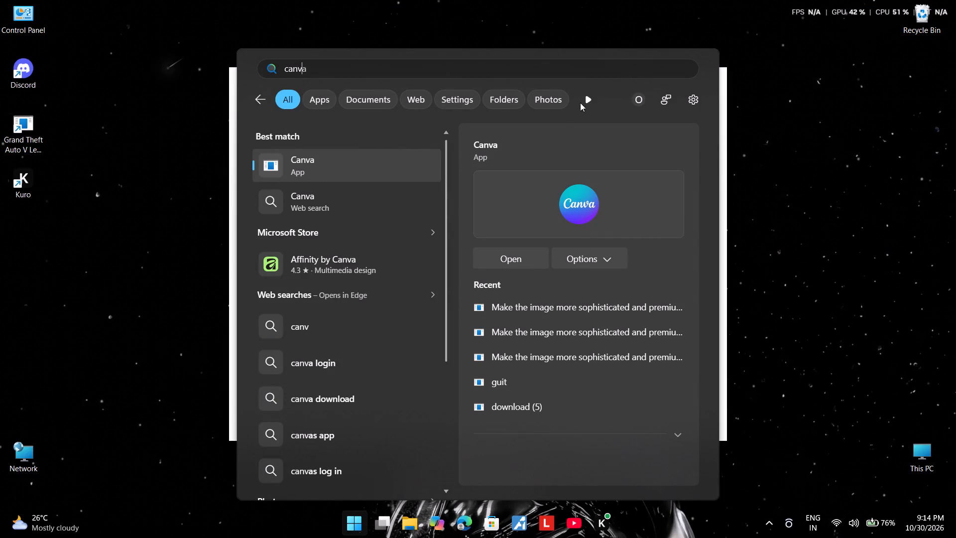
click(376, 152)
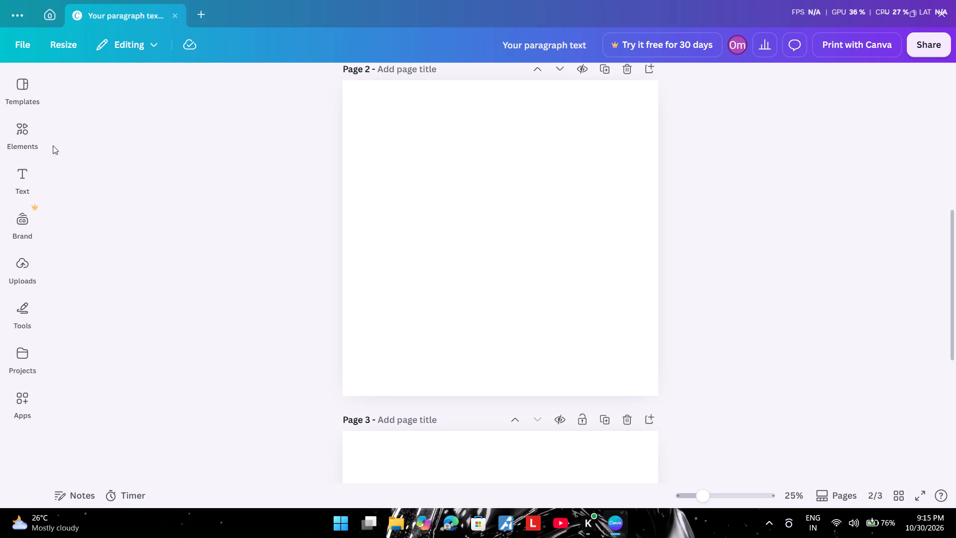
Open the elements library for the design.
click(16, 131)
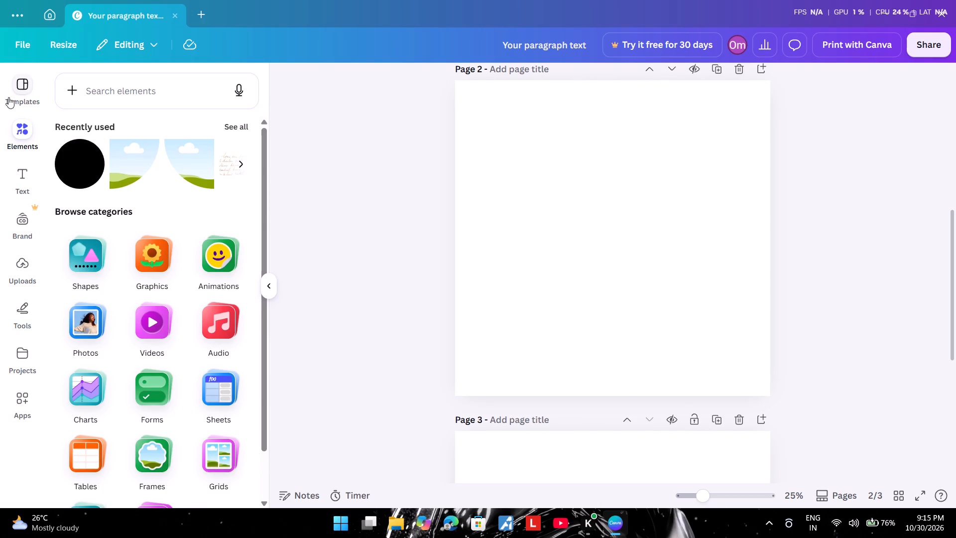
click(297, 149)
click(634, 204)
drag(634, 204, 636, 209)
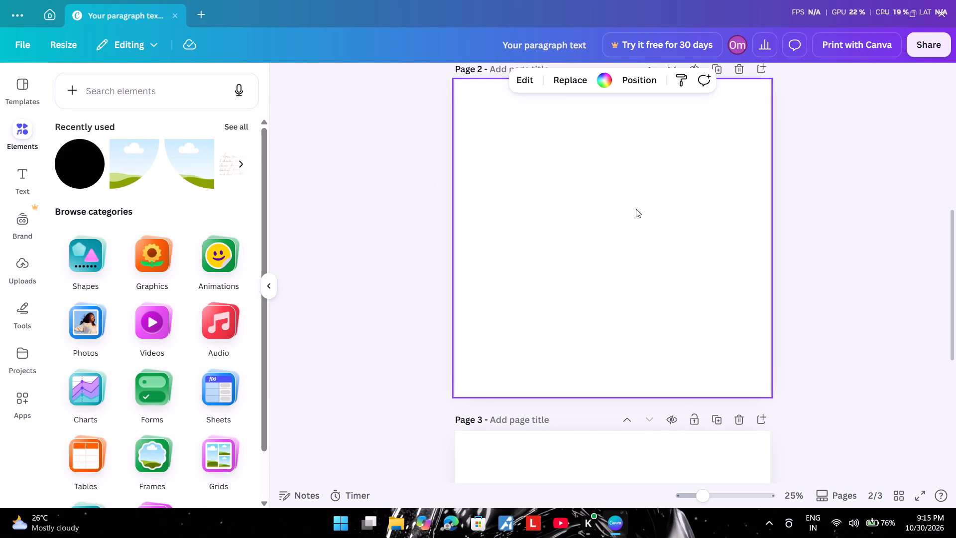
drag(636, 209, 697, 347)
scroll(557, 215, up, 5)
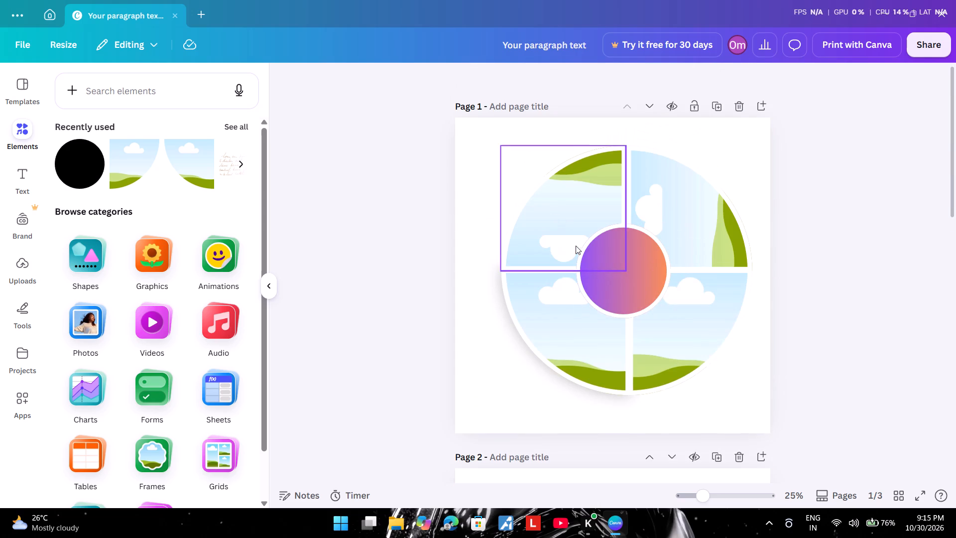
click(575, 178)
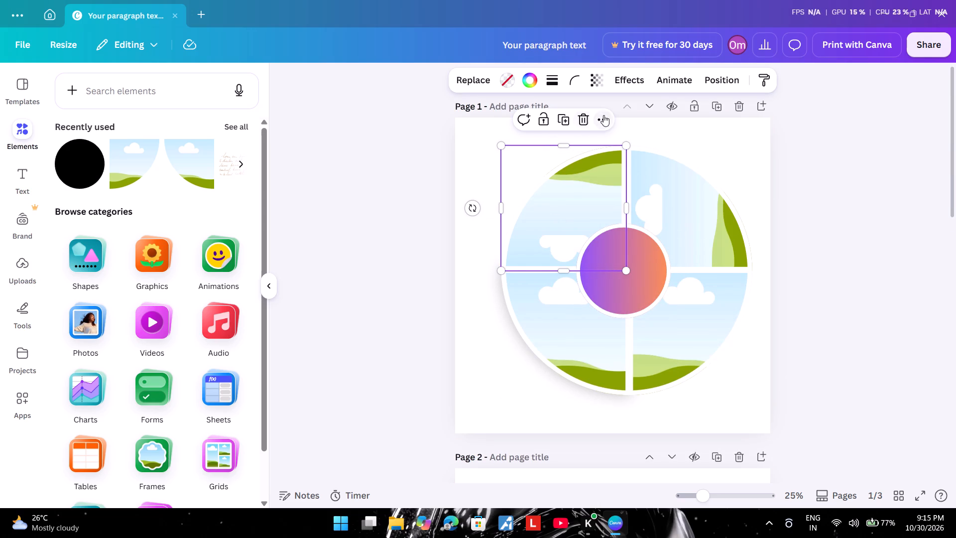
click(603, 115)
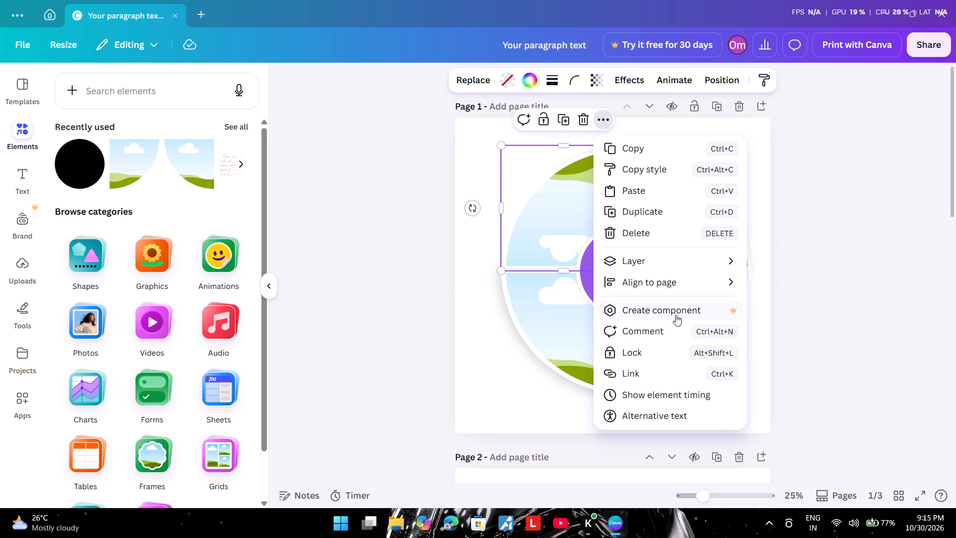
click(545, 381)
Nudge the lower-left quarter frame of the circle graphic on page 1 into line with the neighbouring frames.
click(541, 384)
drag(541, 384, 543, 384)
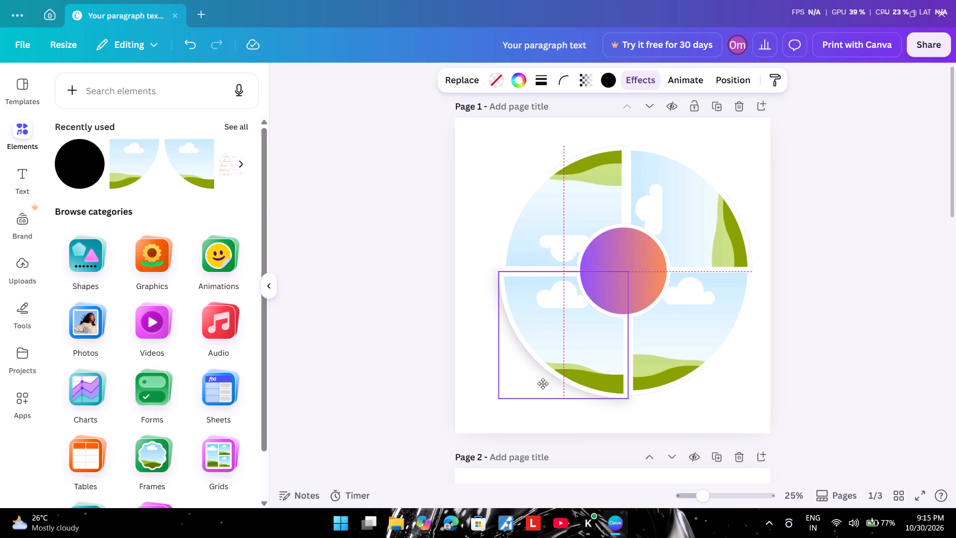
drag(543, 384, 544, 380)
click(544, 380)
double_click(520, 409)
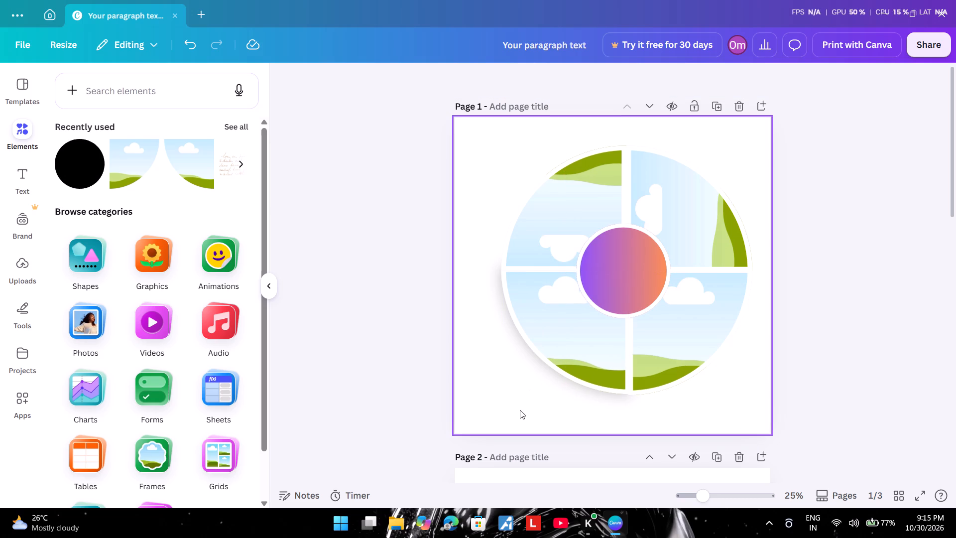
click(553, 344)
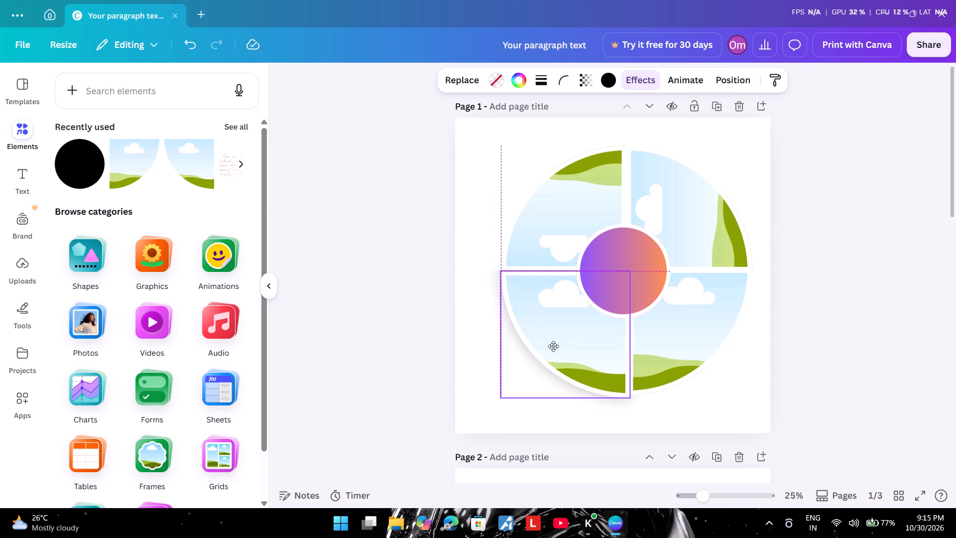
drag(553, 346, 554, 345)
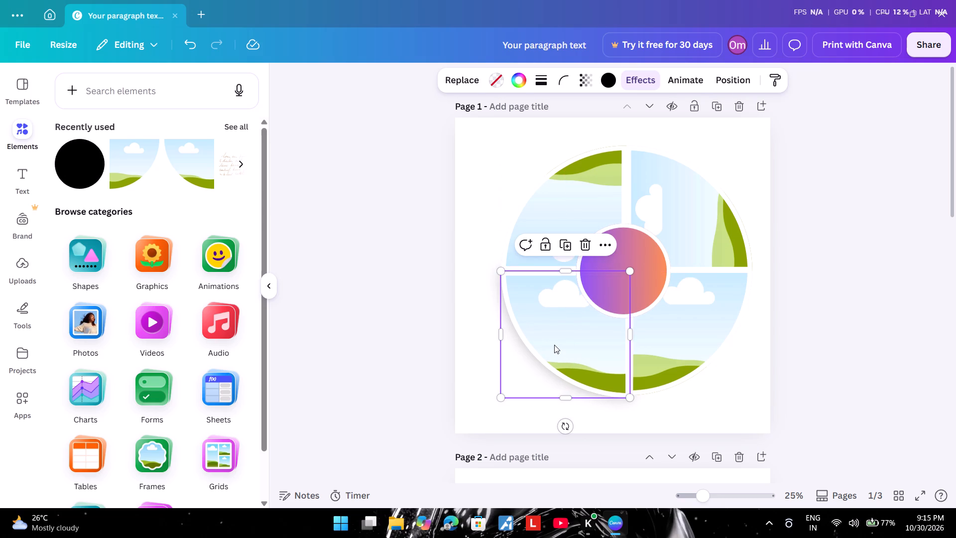
drag(554, 345, 556, 342)
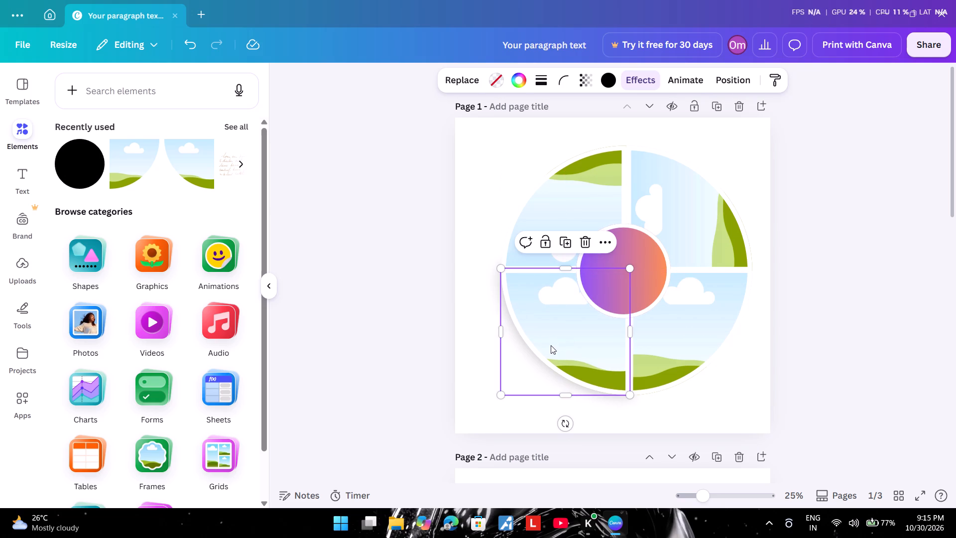
click(475, 349)
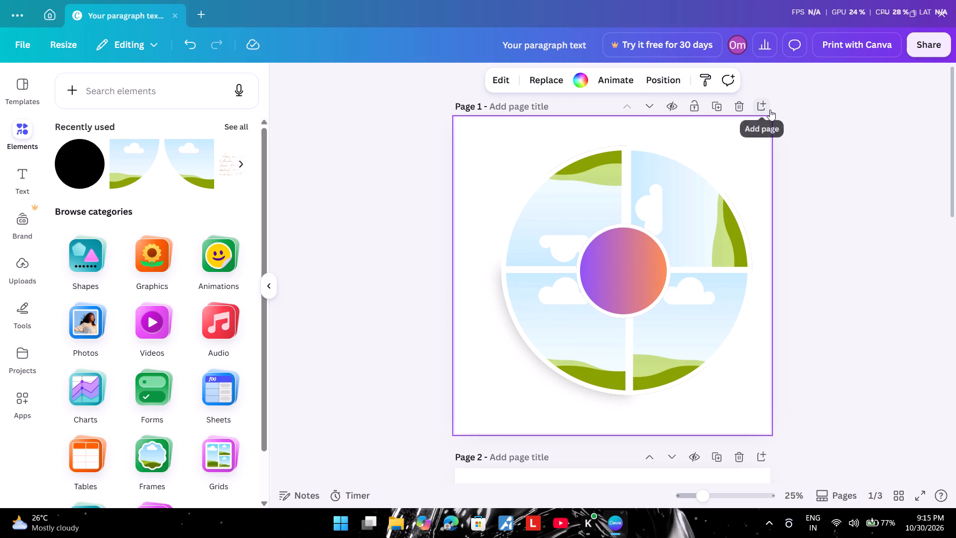
Duplicate page 1 with its four-frame circle graphic.
click(713, 105)
scroll(667, 209, down, 2)
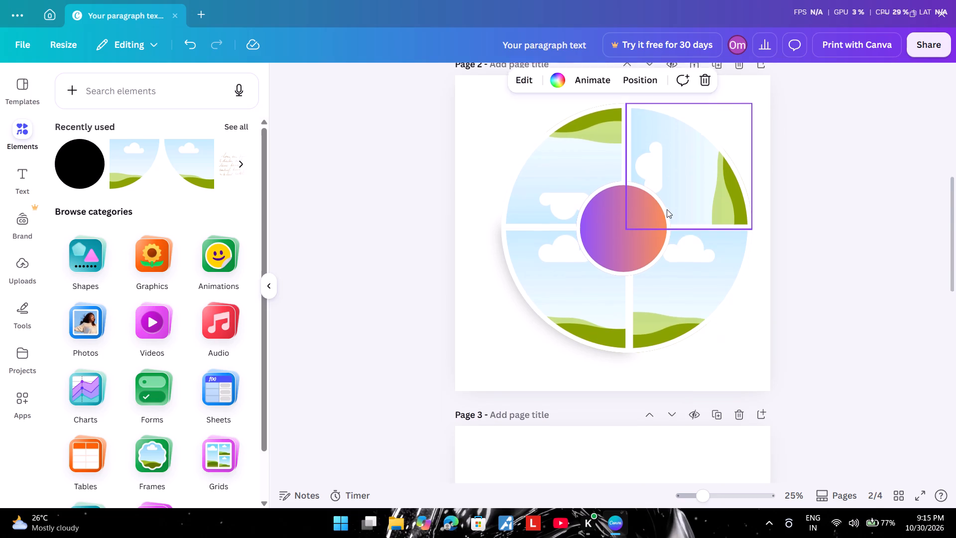
scroll(667, 209, down, 6)
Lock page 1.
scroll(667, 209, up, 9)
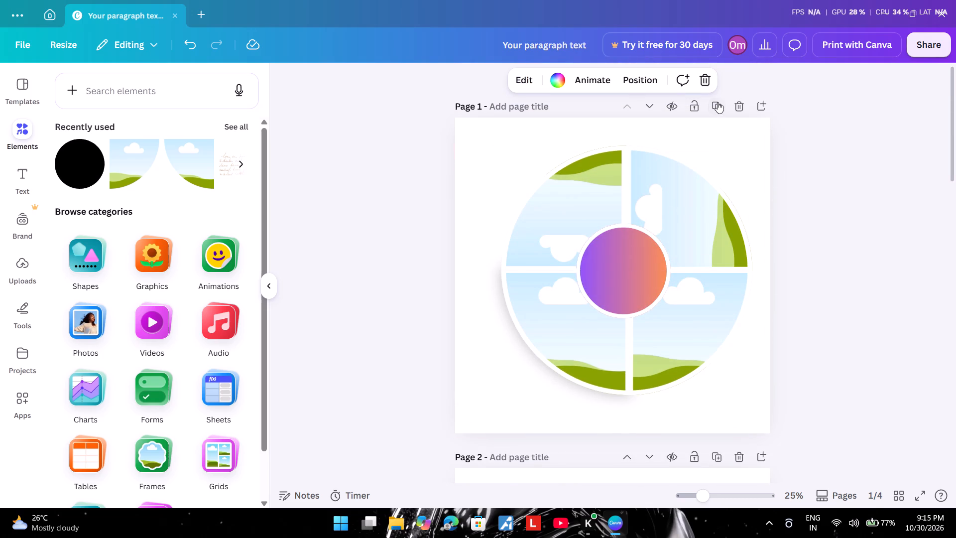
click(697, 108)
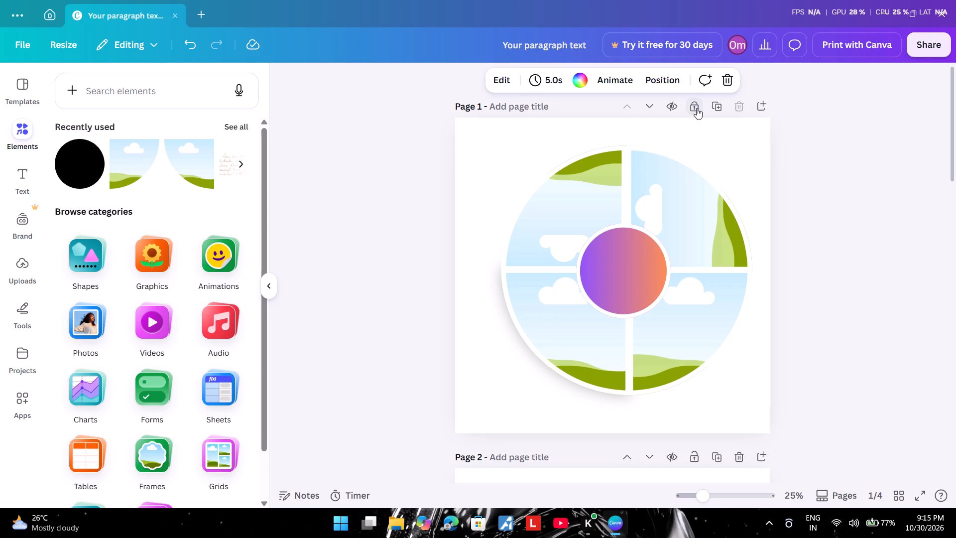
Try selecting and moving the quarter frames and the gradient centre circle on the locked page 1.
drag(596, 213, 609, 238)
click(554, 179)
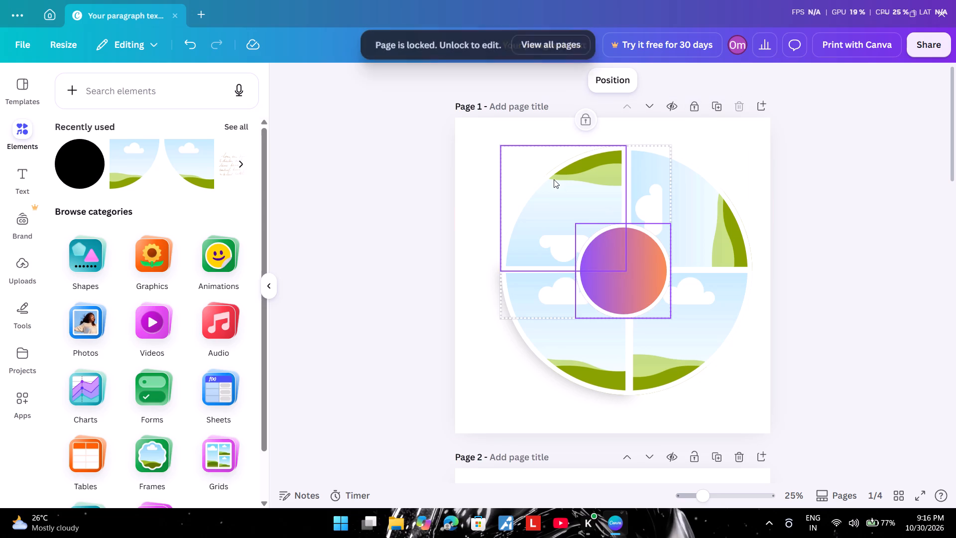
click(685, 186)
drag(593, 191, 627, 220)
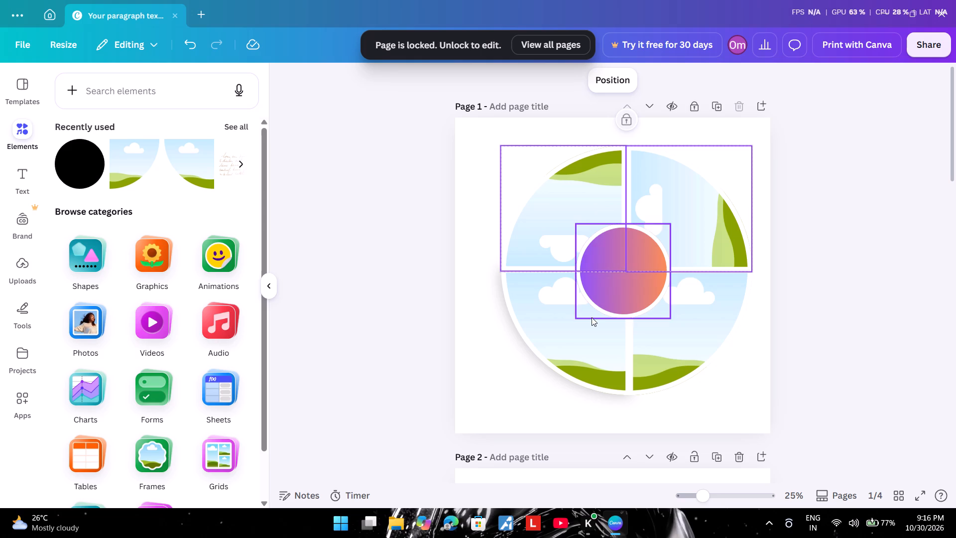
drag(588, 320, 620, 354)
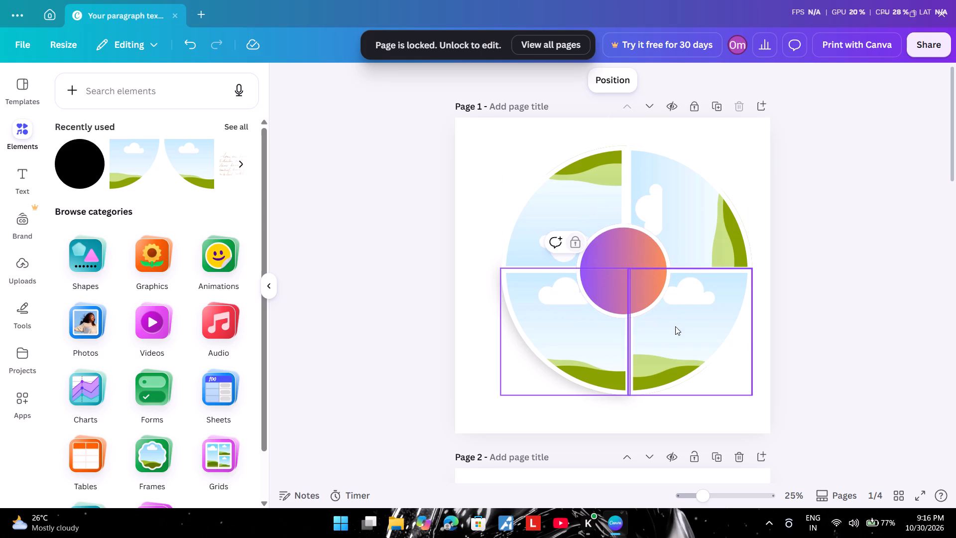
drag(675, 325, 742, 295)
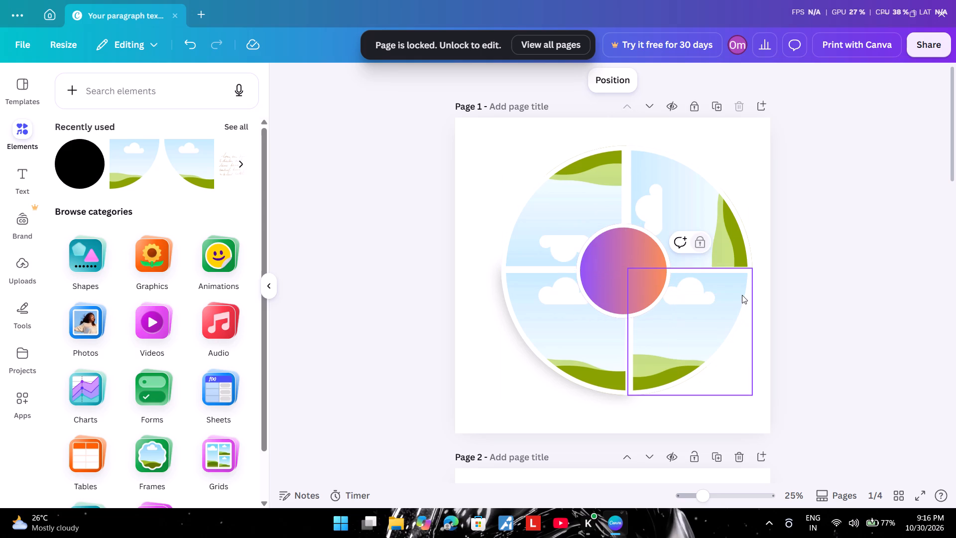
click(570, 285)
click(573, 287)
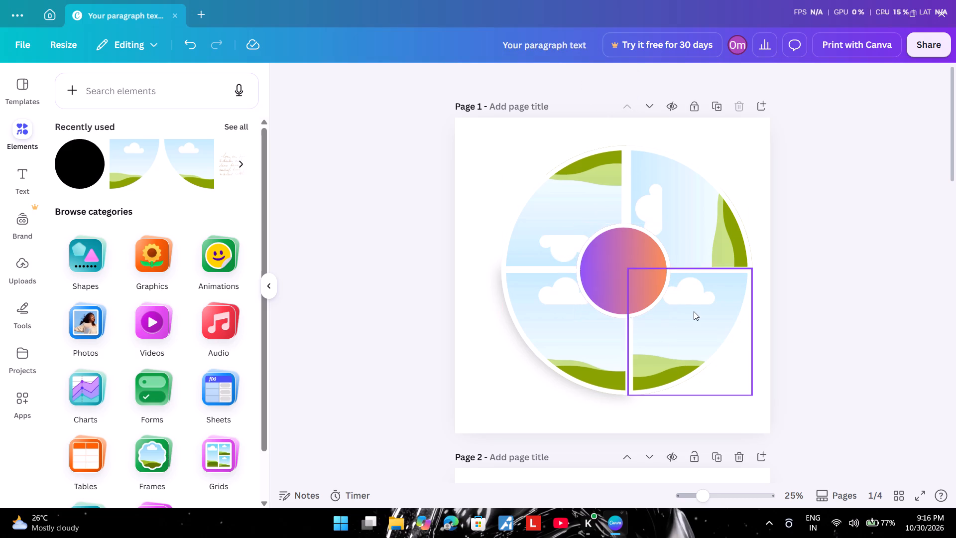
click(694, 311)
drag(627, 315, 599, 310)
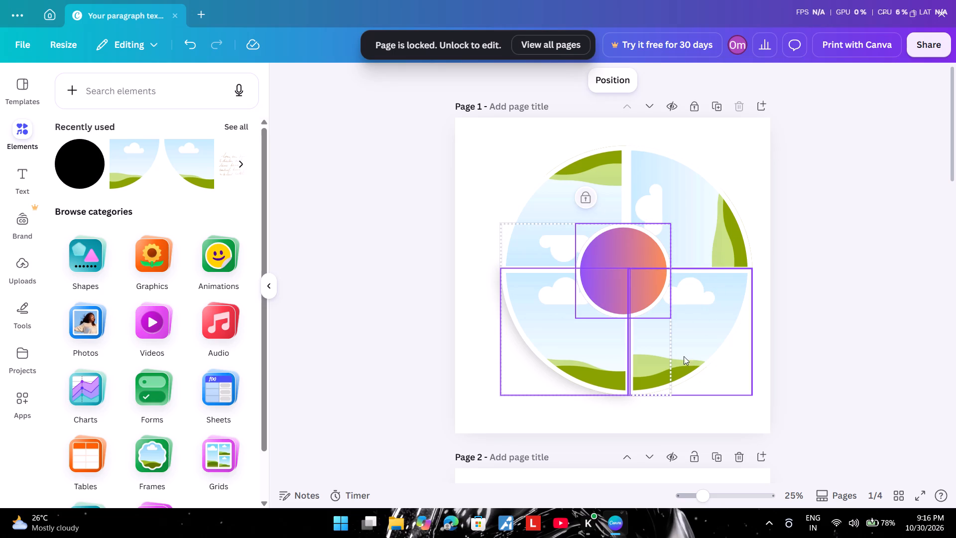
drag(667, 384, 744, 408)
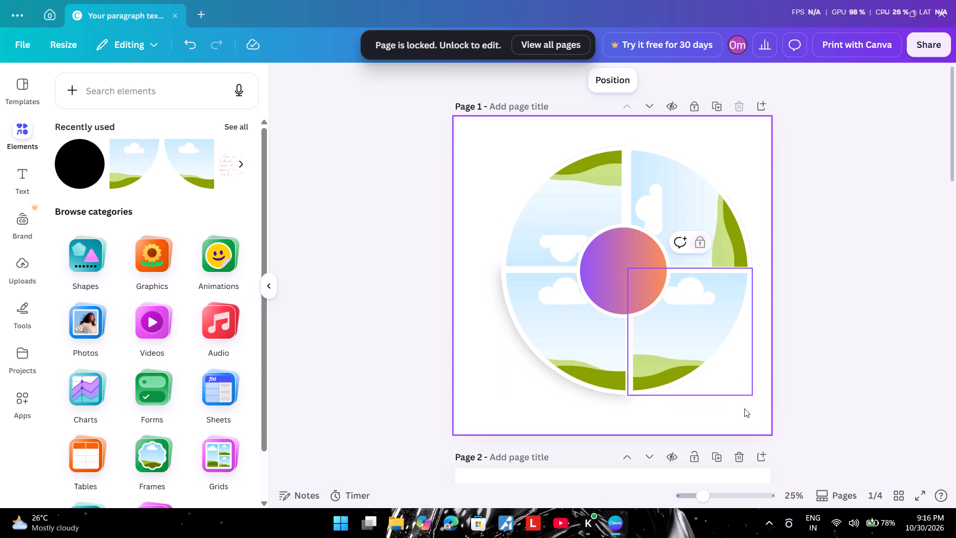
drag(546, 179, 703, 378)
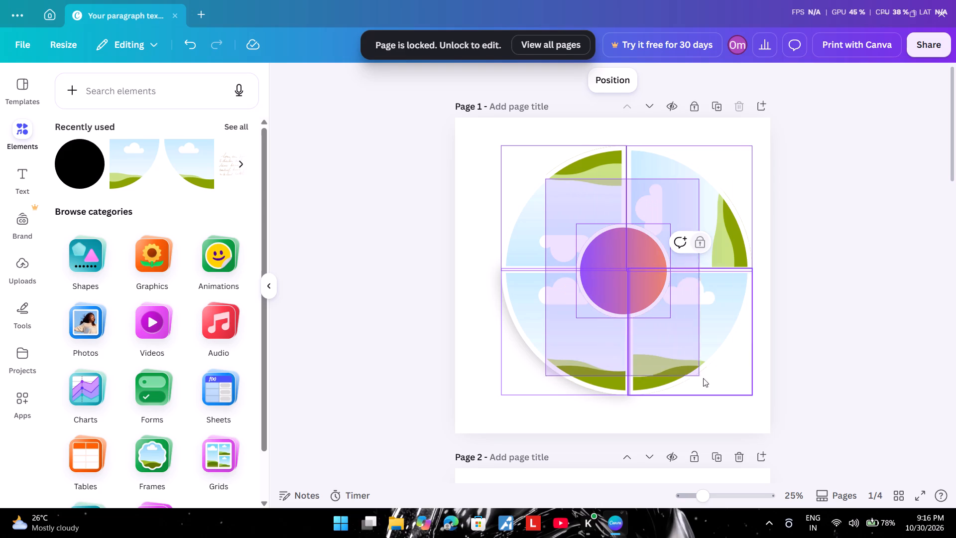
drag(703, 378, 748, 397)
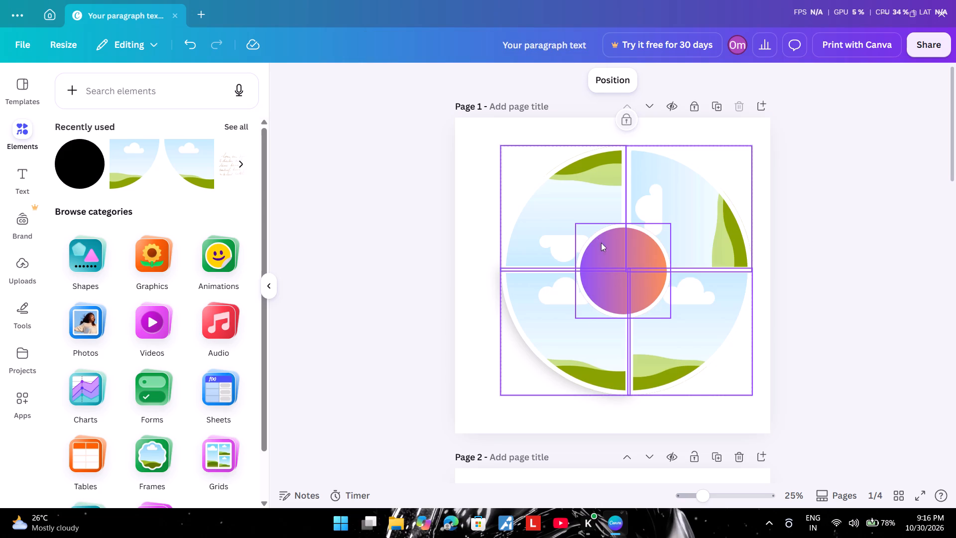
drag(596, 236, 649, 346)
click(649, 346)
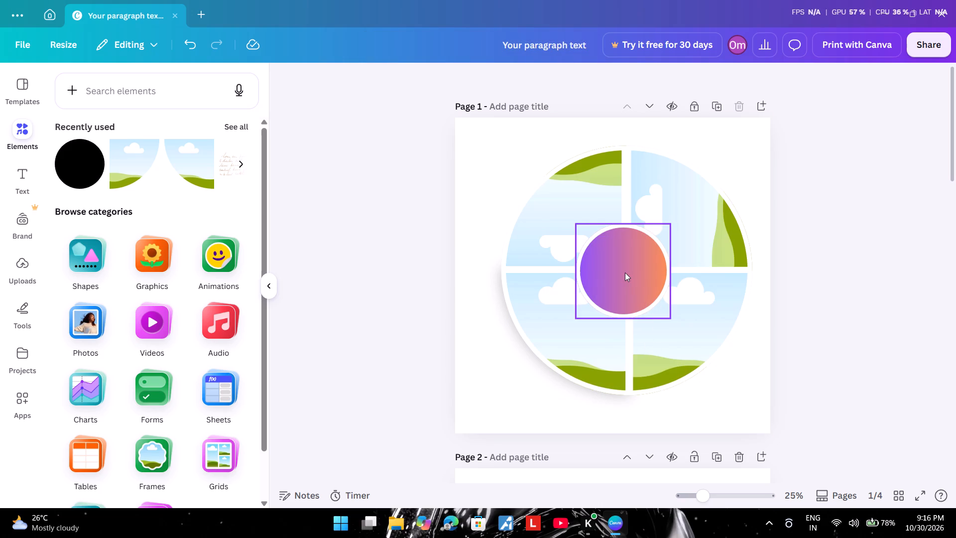
Select all four quarter frames together with the gradient centre circle on page 1.
drag(625, 272, 690, 159)
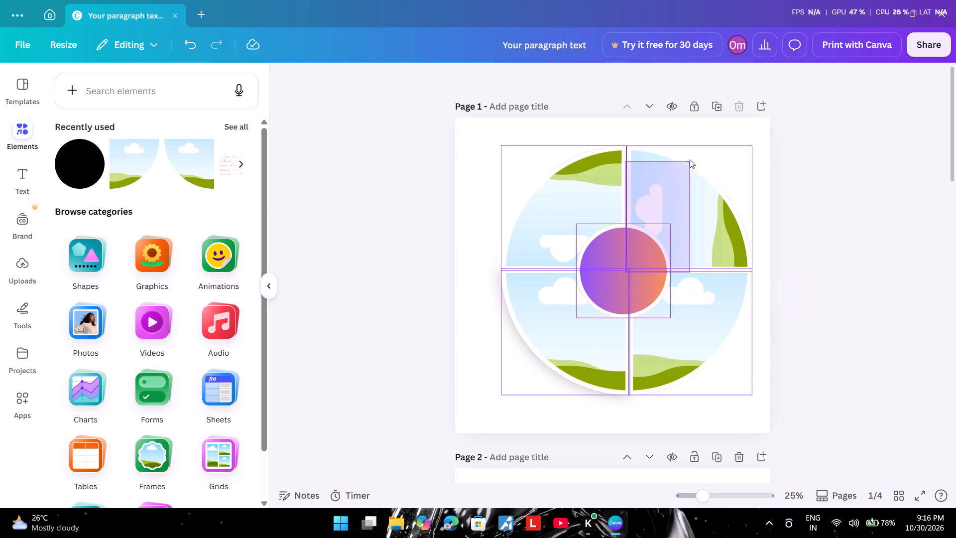
drag(690, 159, 693, 141)
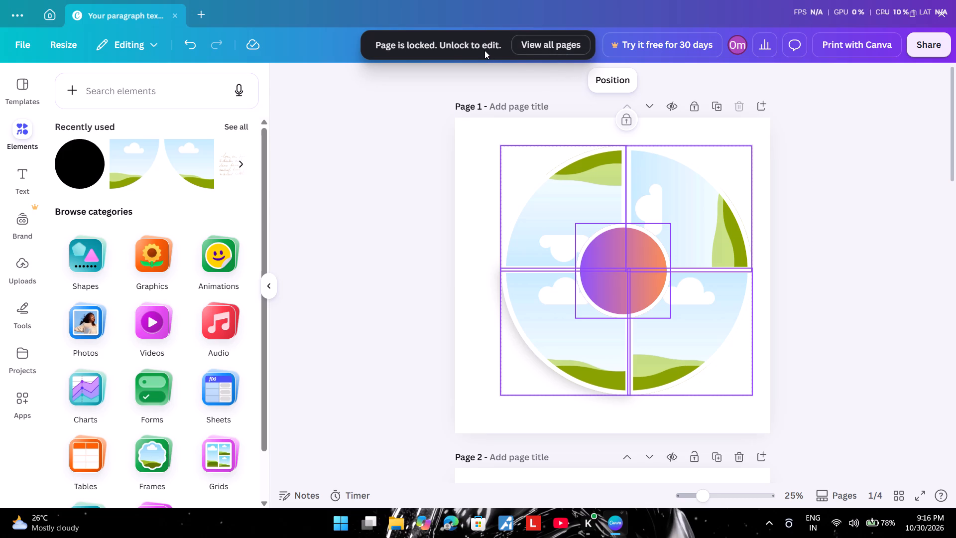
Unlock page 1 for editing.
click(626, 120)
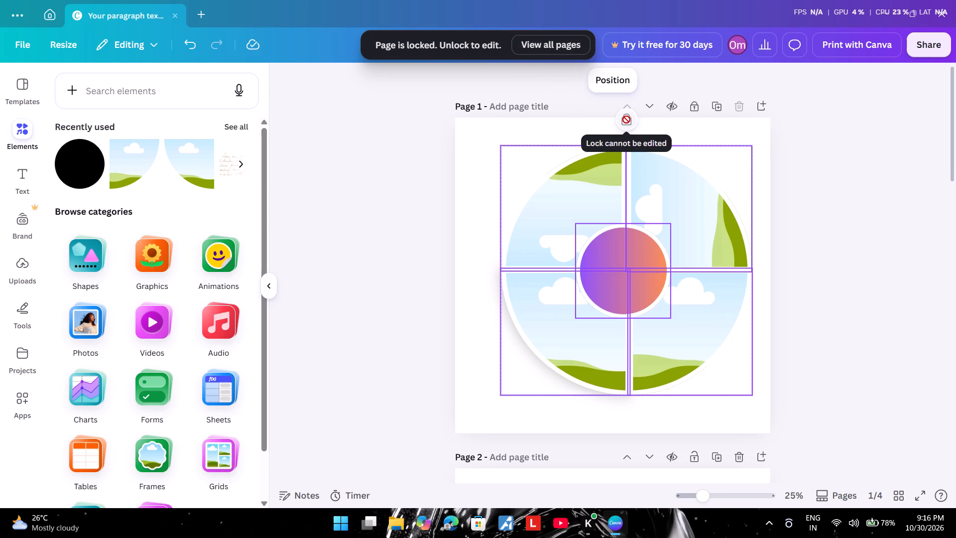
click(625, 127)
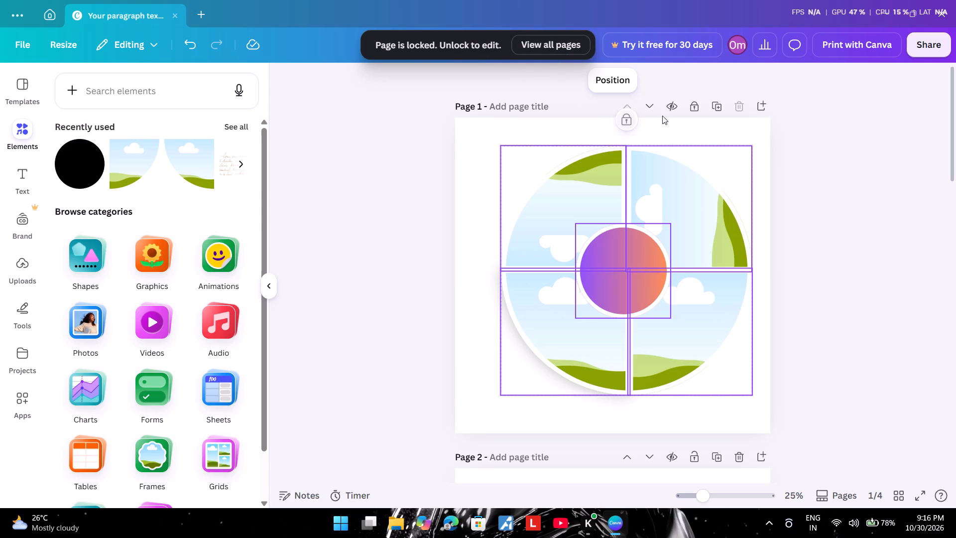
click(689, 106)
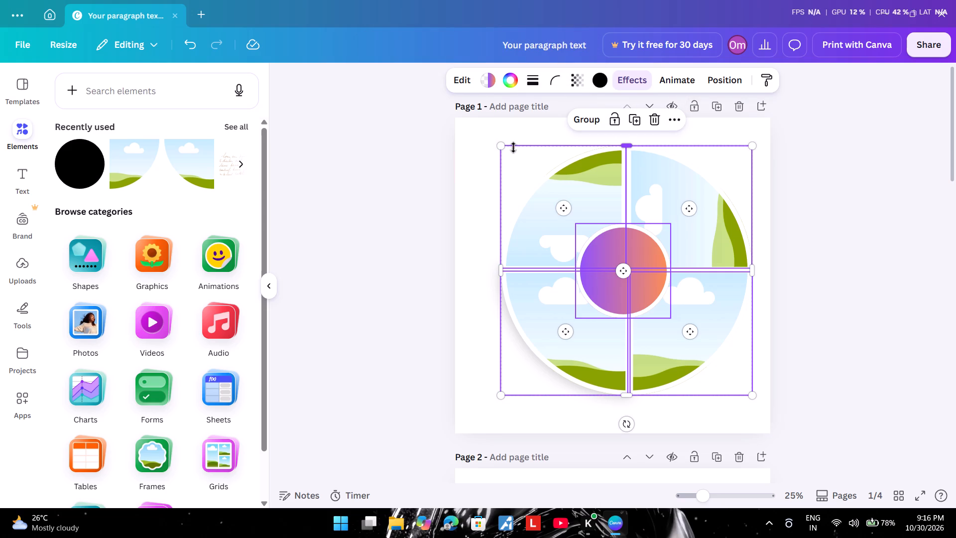
Scale the selected circle graphic down proportionally to about 958 wide, keeping its lower-right corner in place.
drag(505, 148, 613, 306)
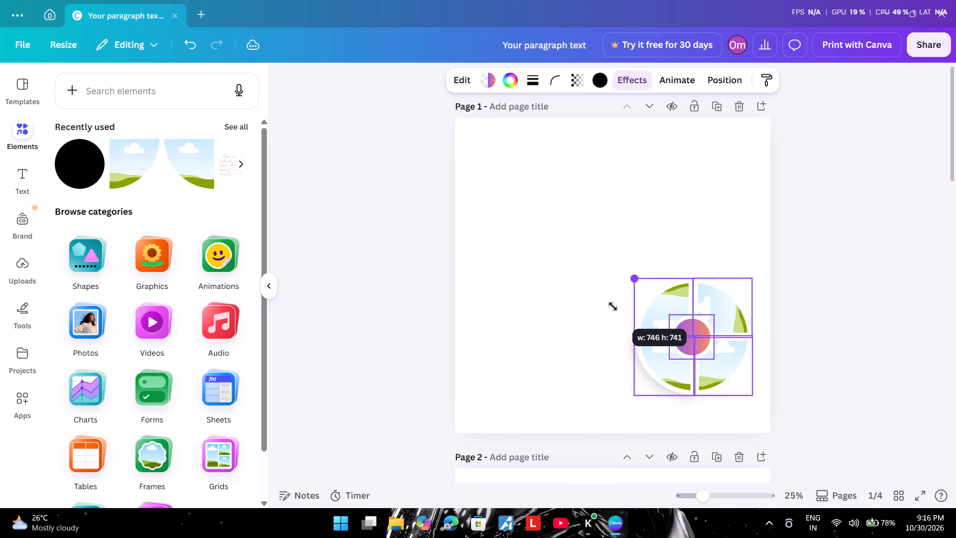
drag(613, 306, 561, 292)
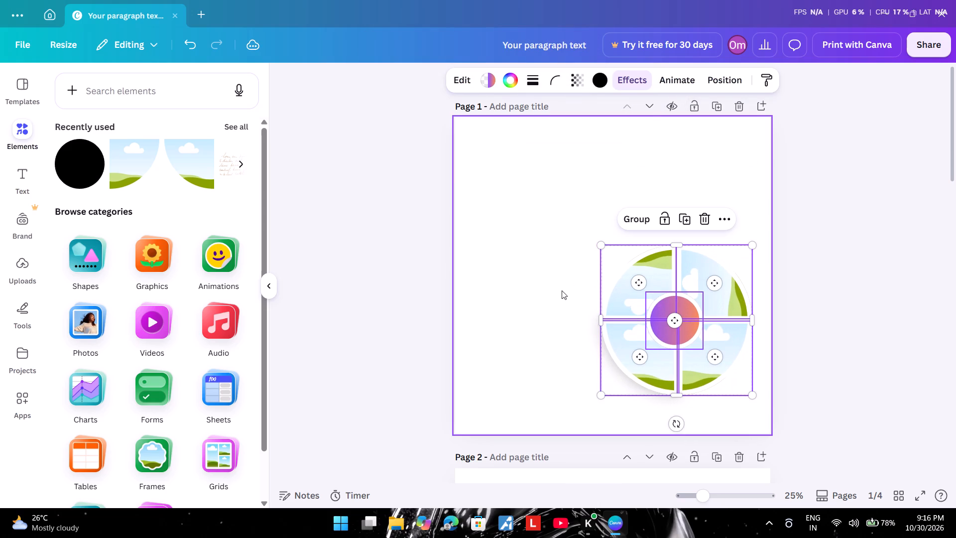
click(672, 318)
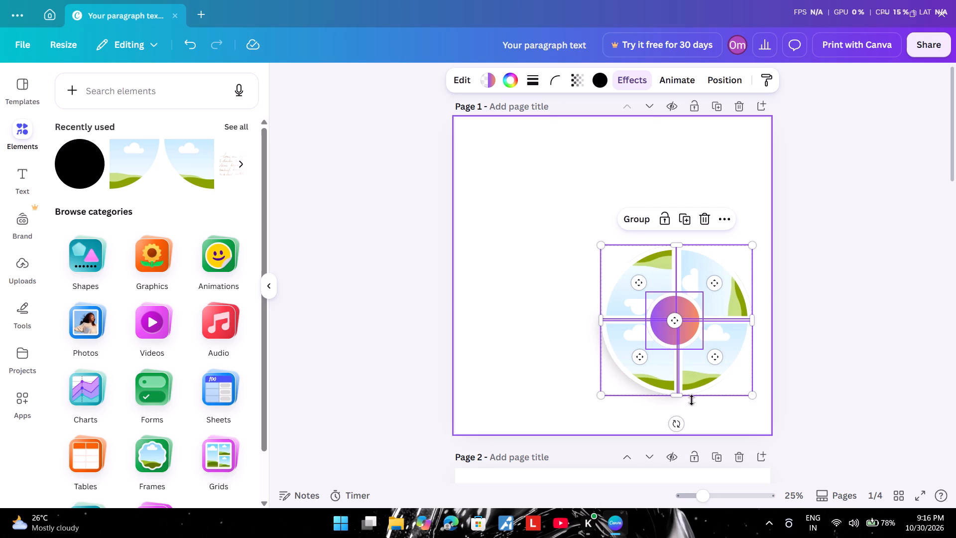
Stretch the selected circle graphic on page 1 downward and rightward to about 1,045 wide.
drag(681, 393, 695, 412)
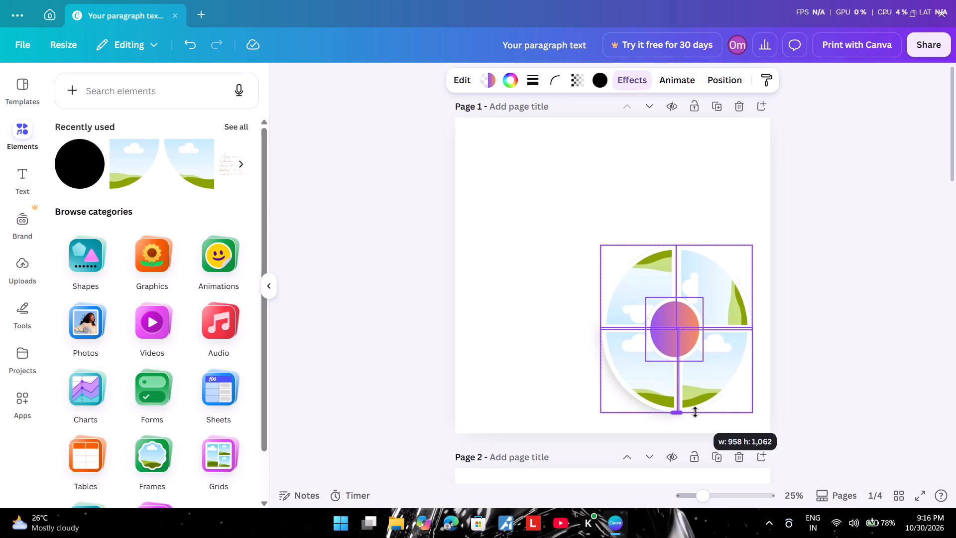
drag(695, 412, 695, 407)
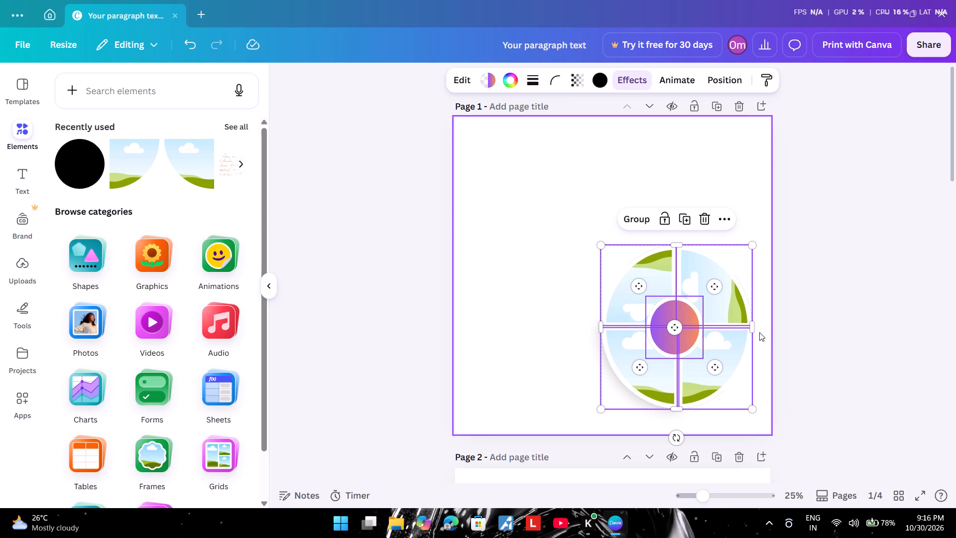
drag(755, 330, 769, 332)
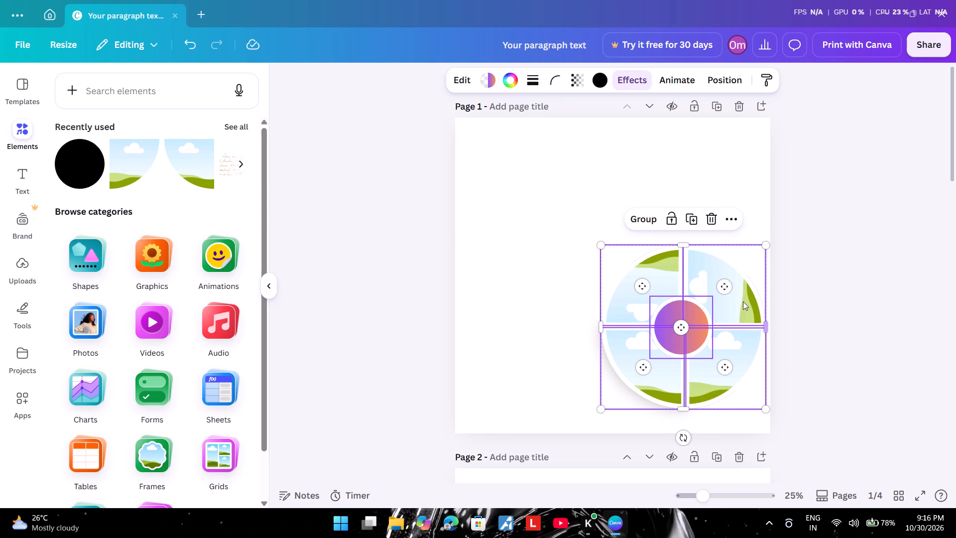
Lower the circle graphic's top edge, extend its bottom to the page's lower edge, and widen it slightly leftward to restore a near-round shape.
drag(687, 243, 686, 269)
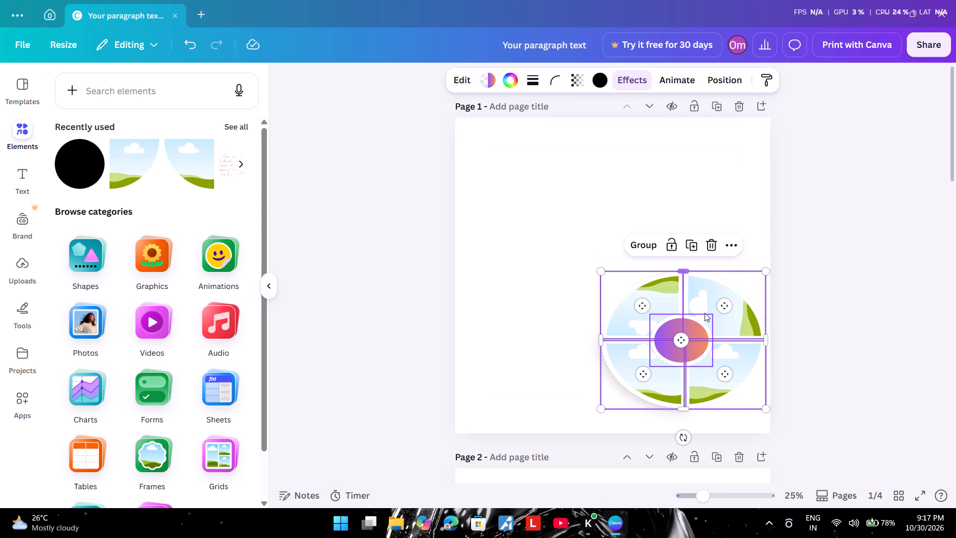
drag(683, 409, 685, 423)
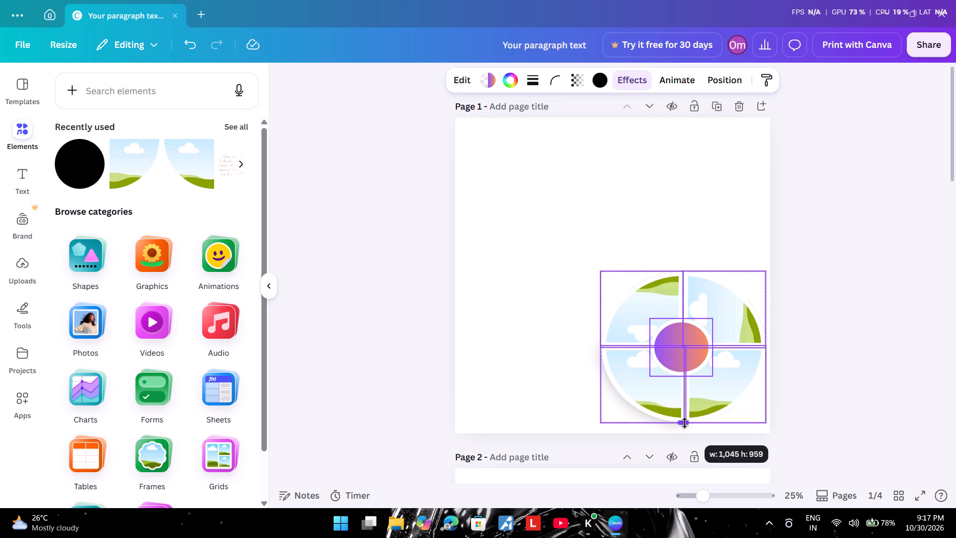
drag(685, 423, 687, 431)
click(687, 431)
drag(688, 273, 688, 271)
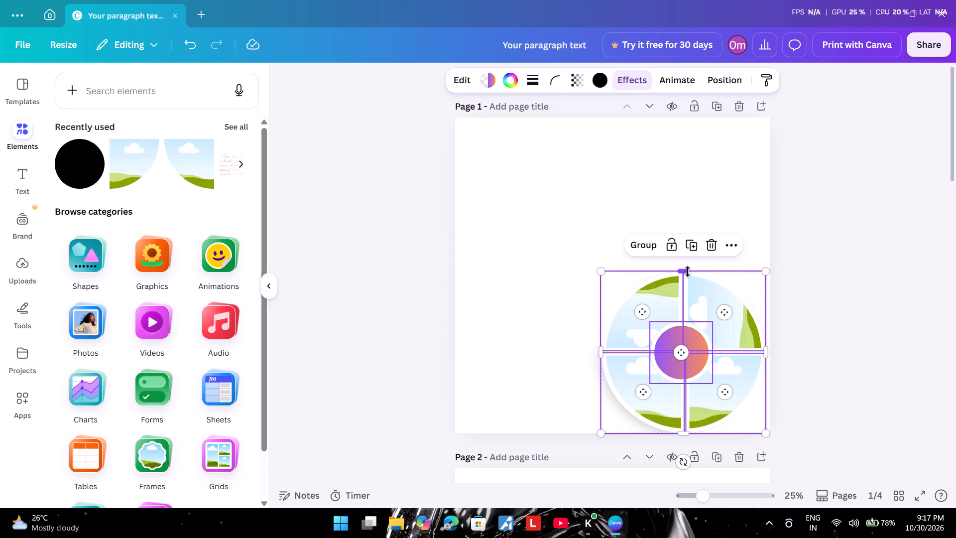
drag(688, 271, 687, 266)
drag(603, 348, 591, 347)
click(920, 255)
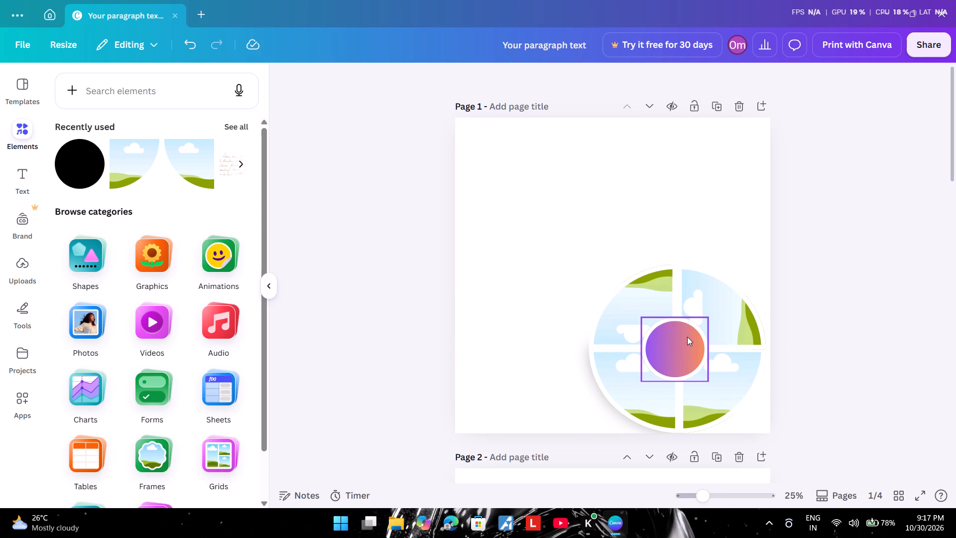
Select all four quarter frames together with the gradient centre circle on page 1, locking the page only while selecting.
click(687, 103)
drag(626, 315, 637, 326)
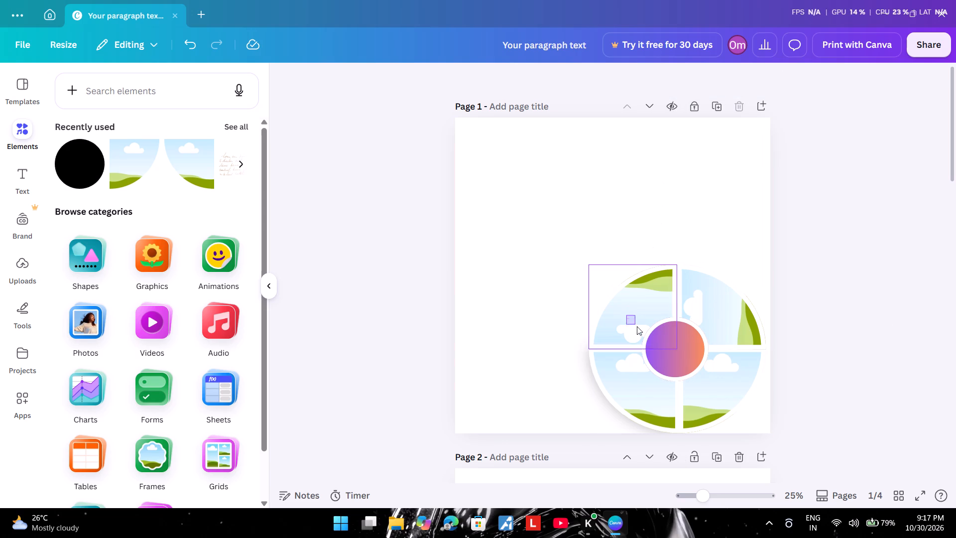
drag(637, 326, 720, 416)
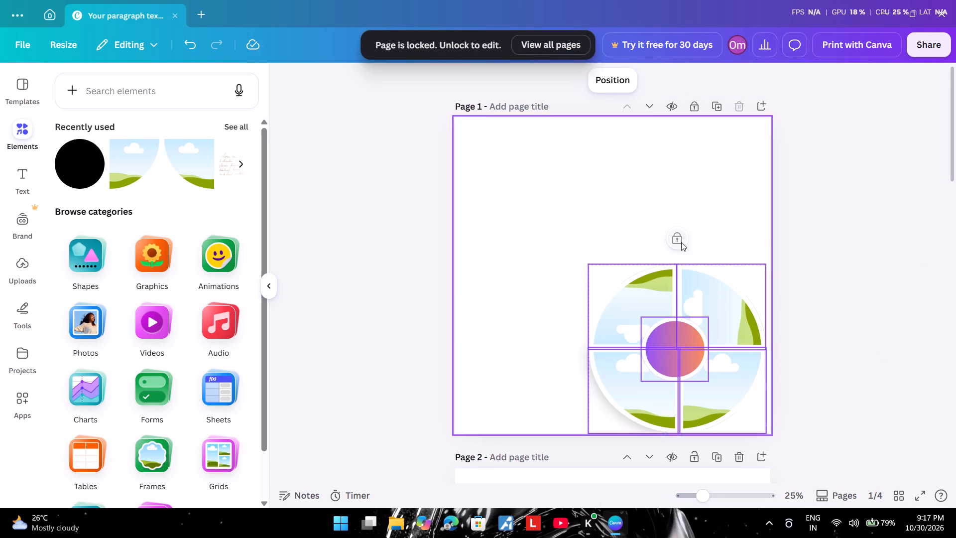
click(695, 102)
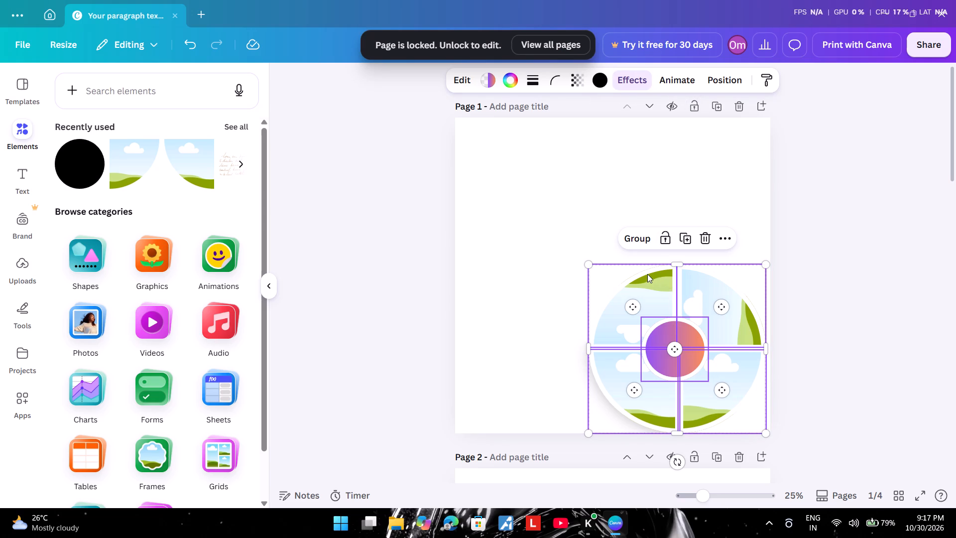
Move the selected circle graphic flush with page 1's right edge and slightly above its bottom edge, leaving it deselected.
drag(632, 282, 629, 271)
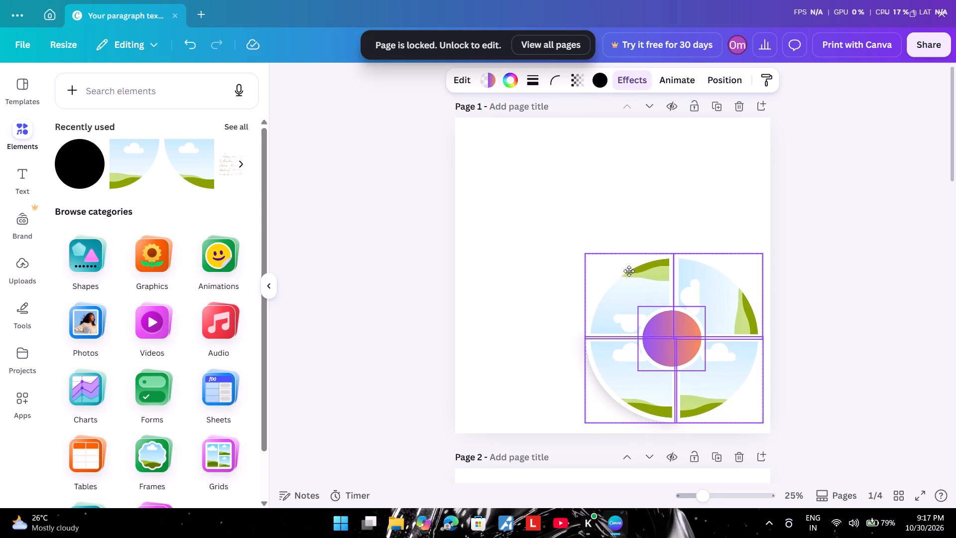
drag(629, 271, 630, 268)
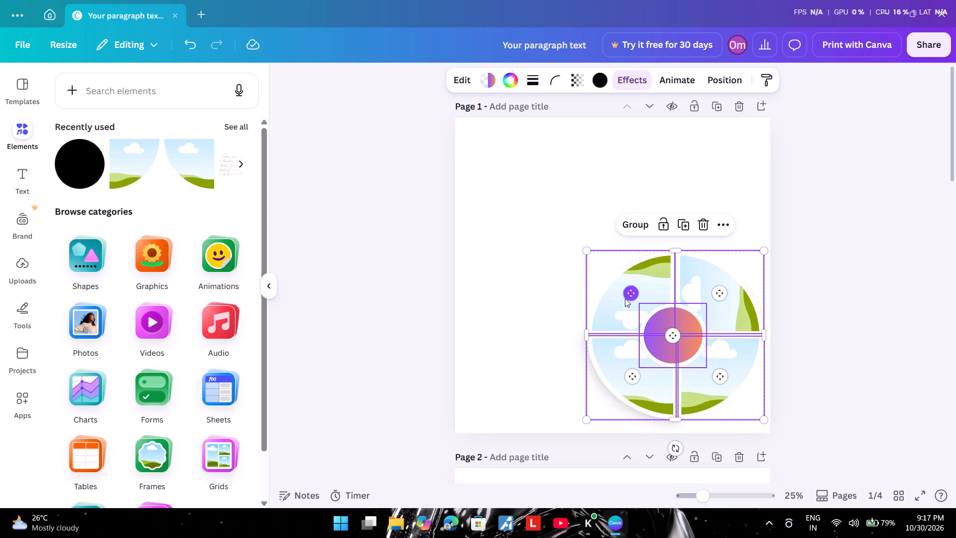
click(612, 362)
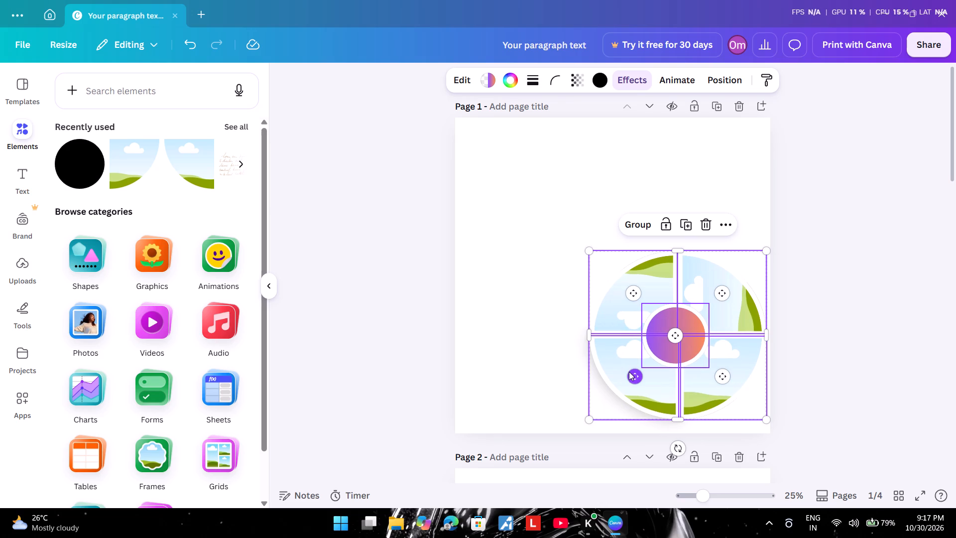
click(629, 372)
click(630, 372)
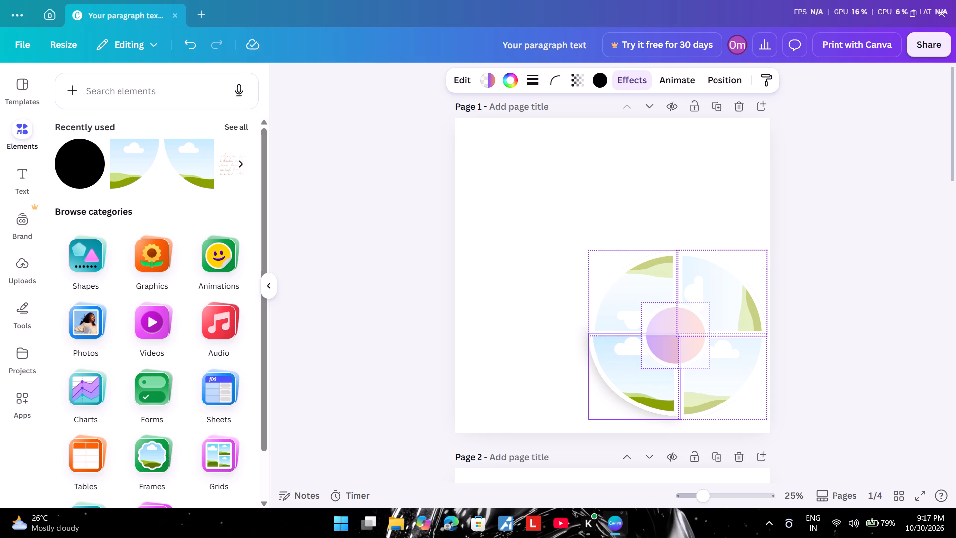
click(702, 391)
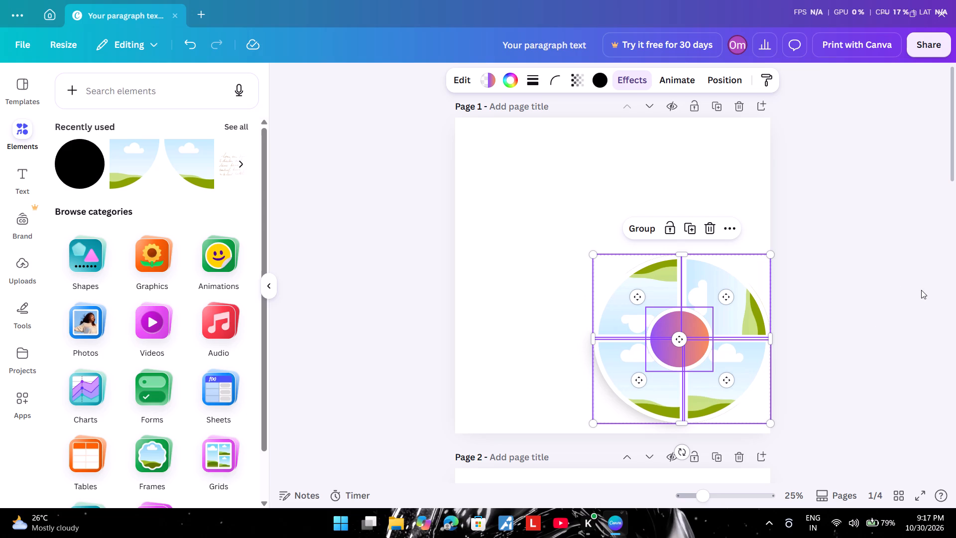
drag(683, 384, 686, 384)
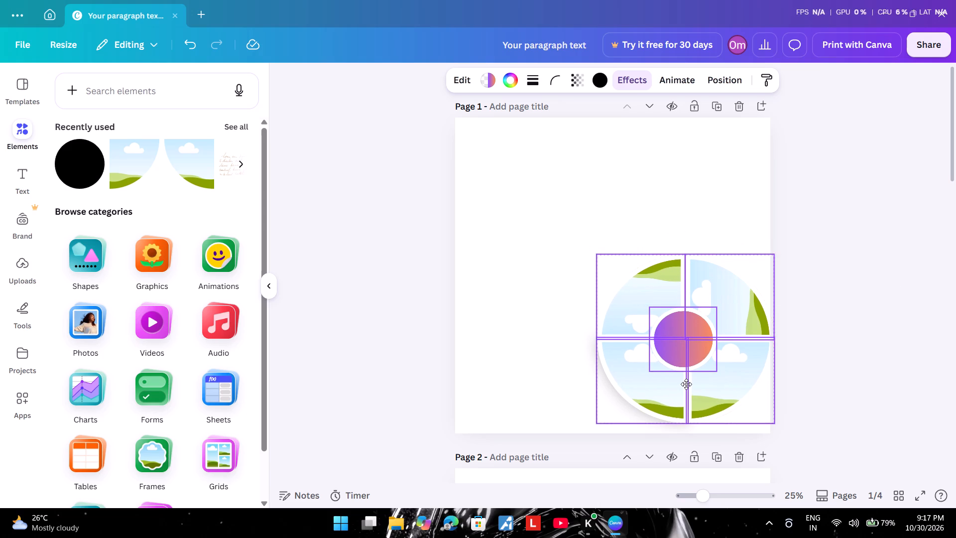
drag(686, 384, 684, 387)
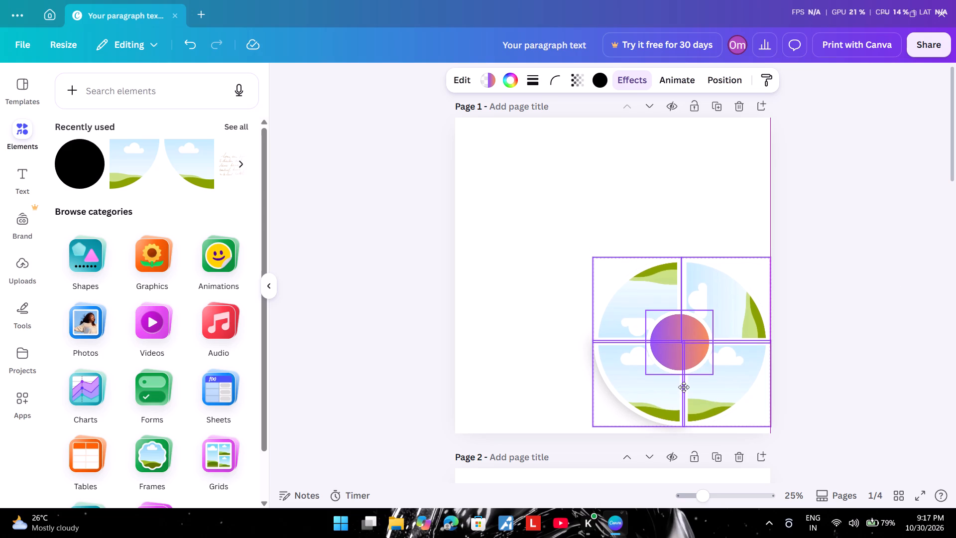
drag(684, 387, 681, 389)
click(847, 331)
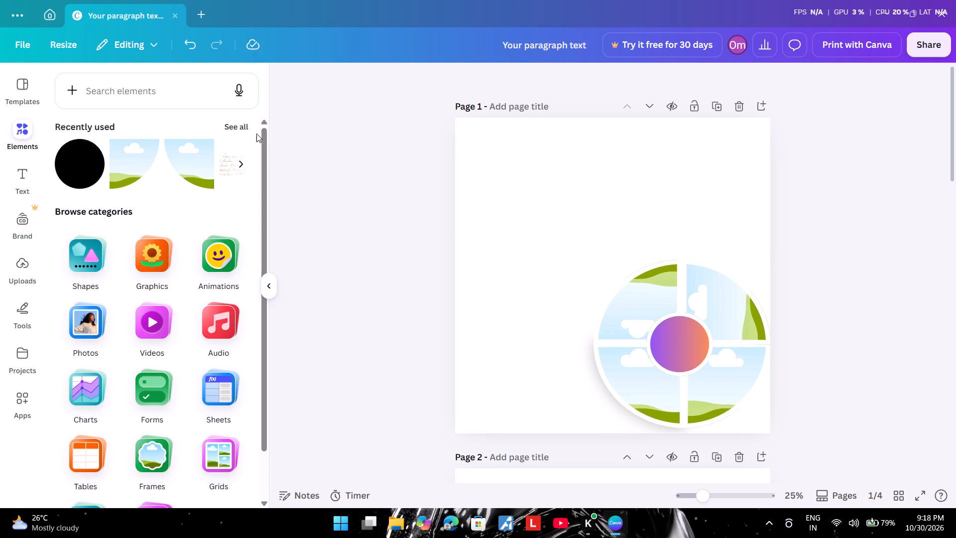
Search the elements library for coffee beans and browse the photo results.
click(239, 124)
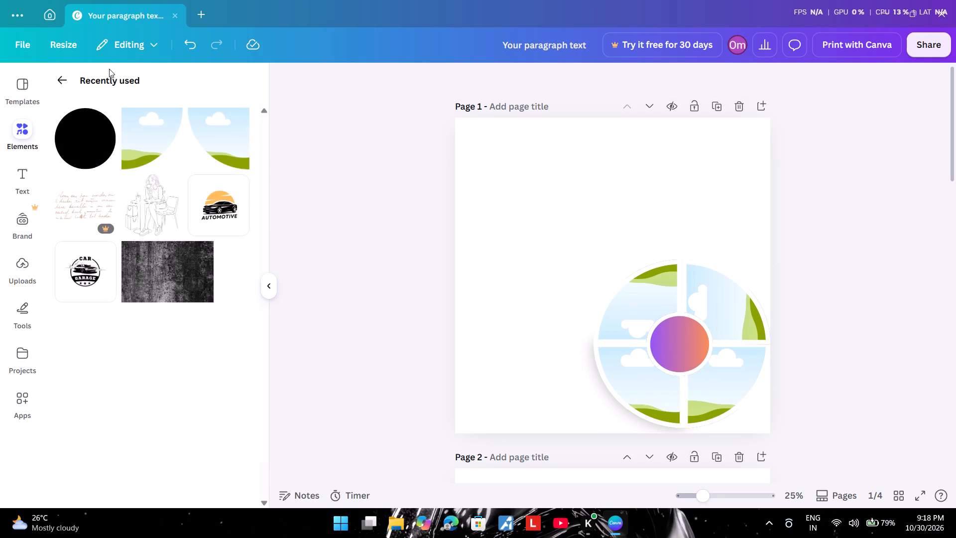
click(54, 79)
click(118, 98)
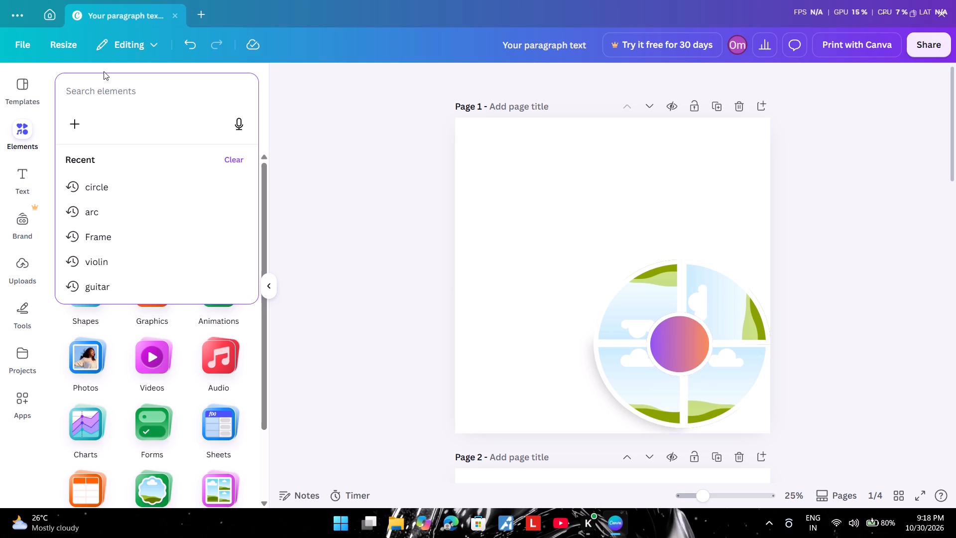
text(cooff)
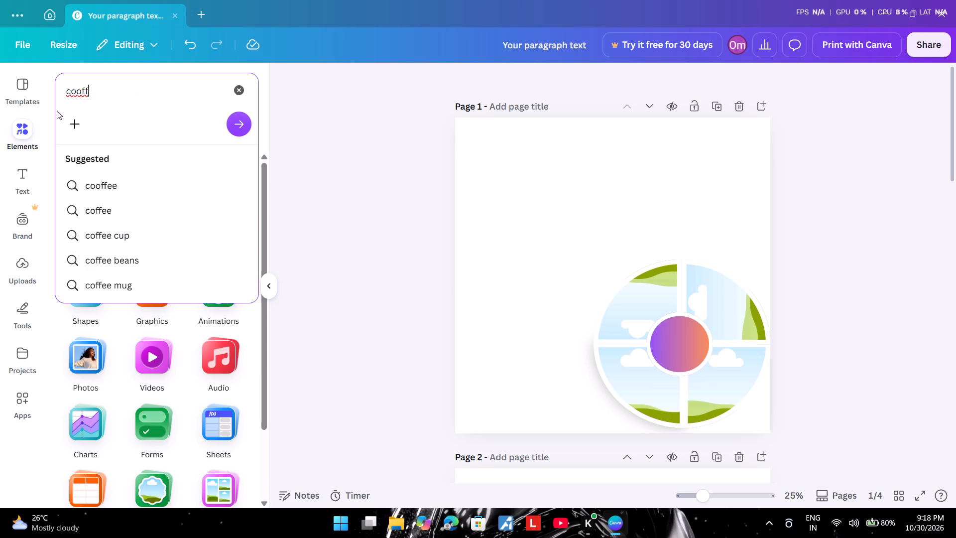
click(157, 258)
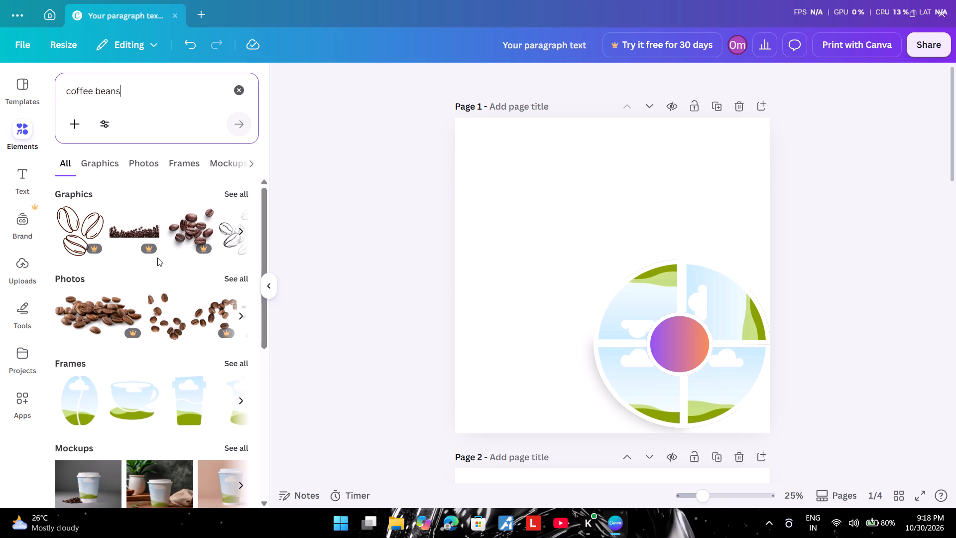
scroll(139, 306, left, 1)
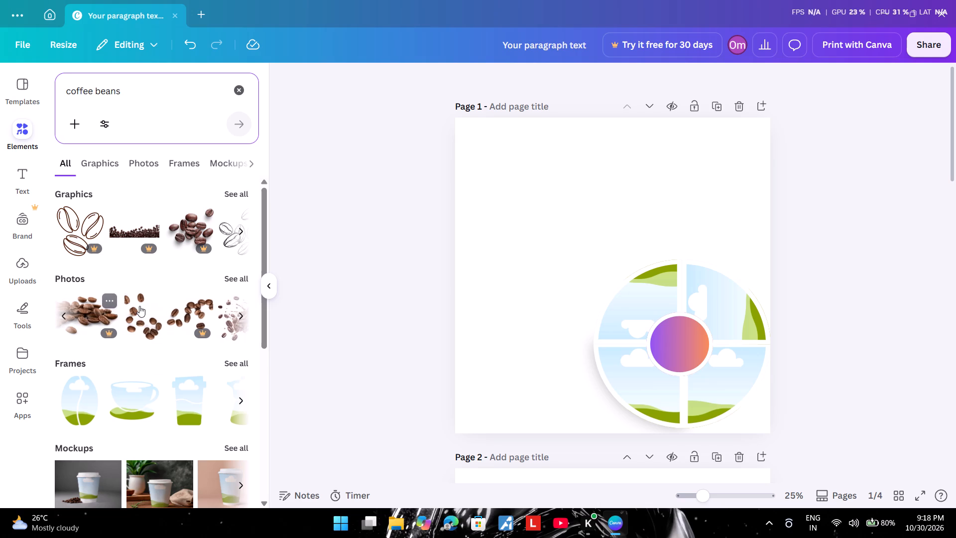
scroll(139, 306, left, 1)
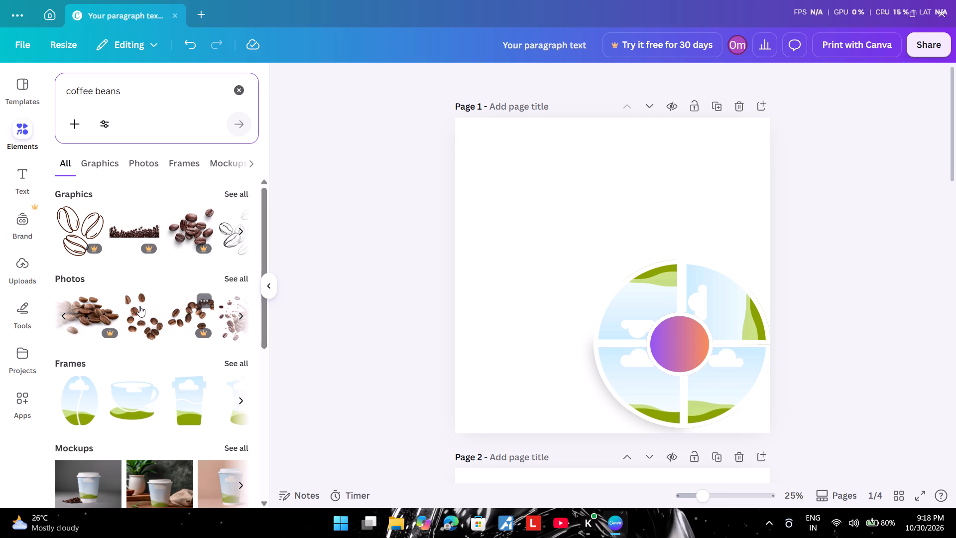
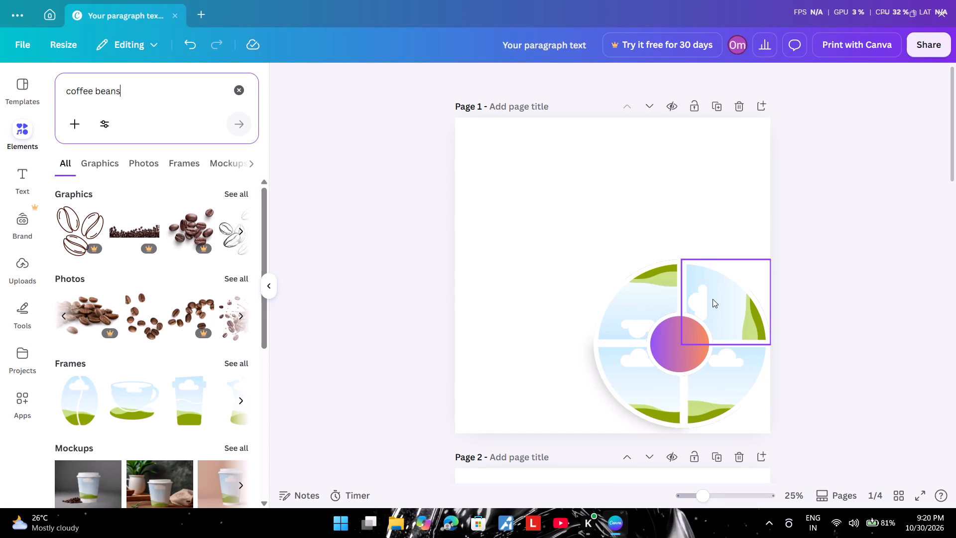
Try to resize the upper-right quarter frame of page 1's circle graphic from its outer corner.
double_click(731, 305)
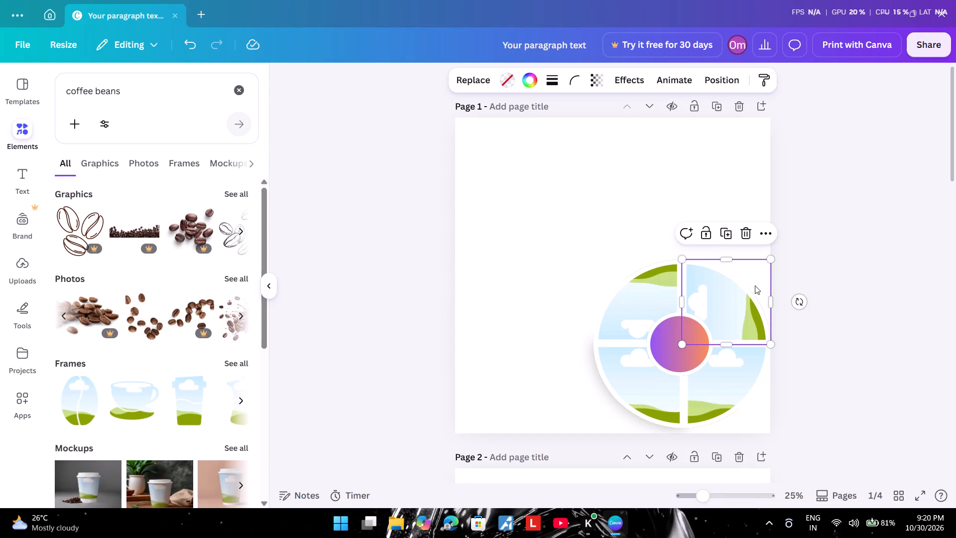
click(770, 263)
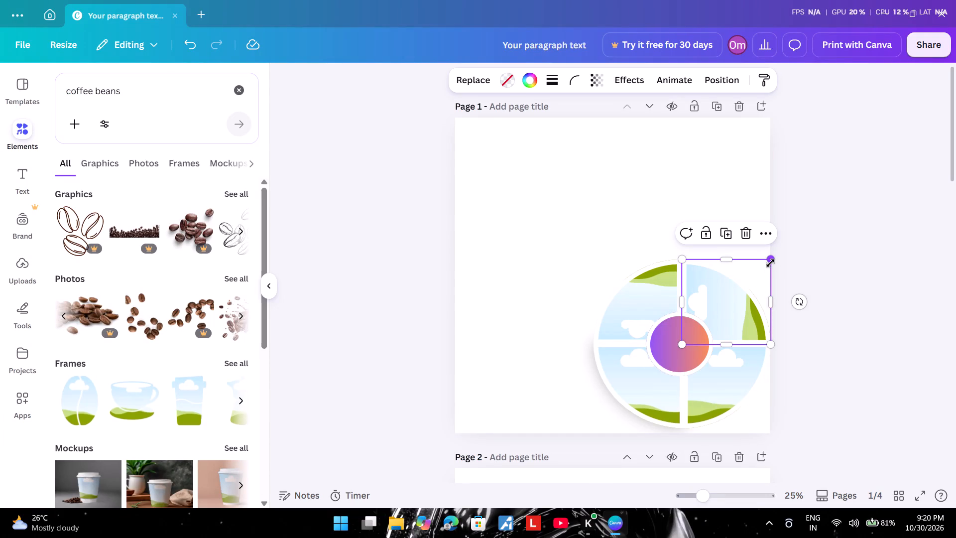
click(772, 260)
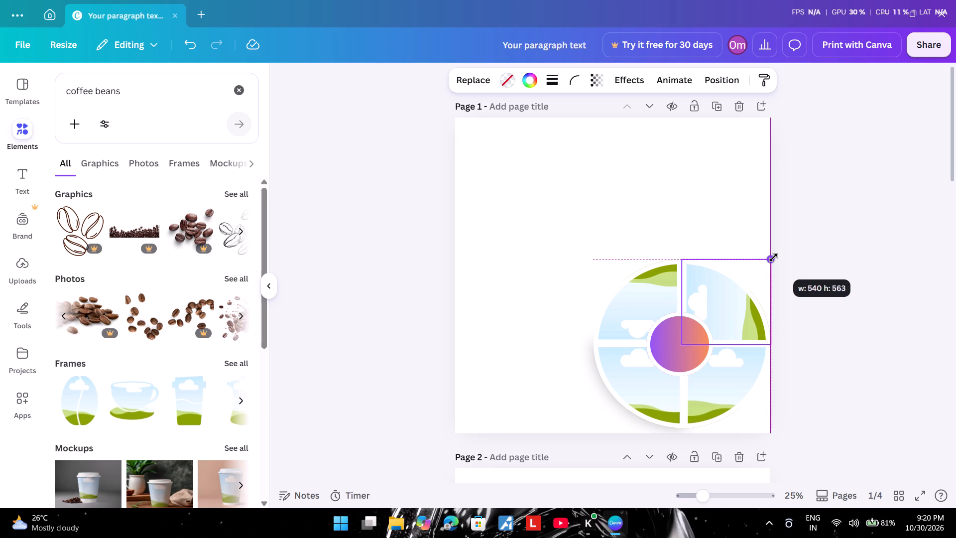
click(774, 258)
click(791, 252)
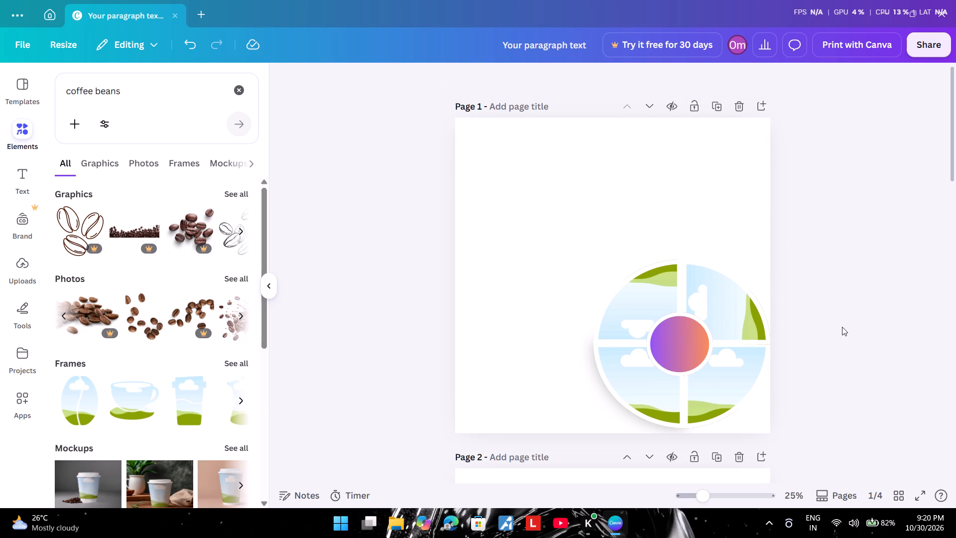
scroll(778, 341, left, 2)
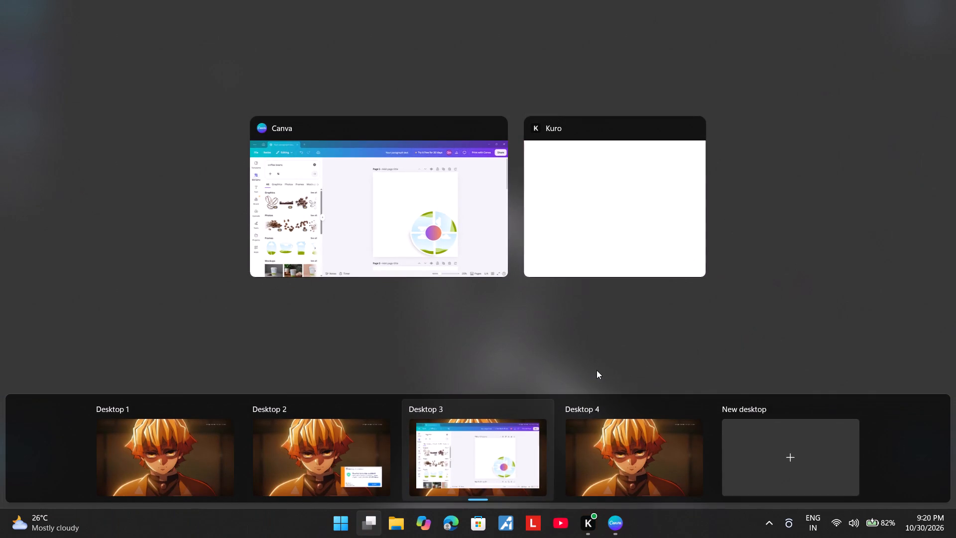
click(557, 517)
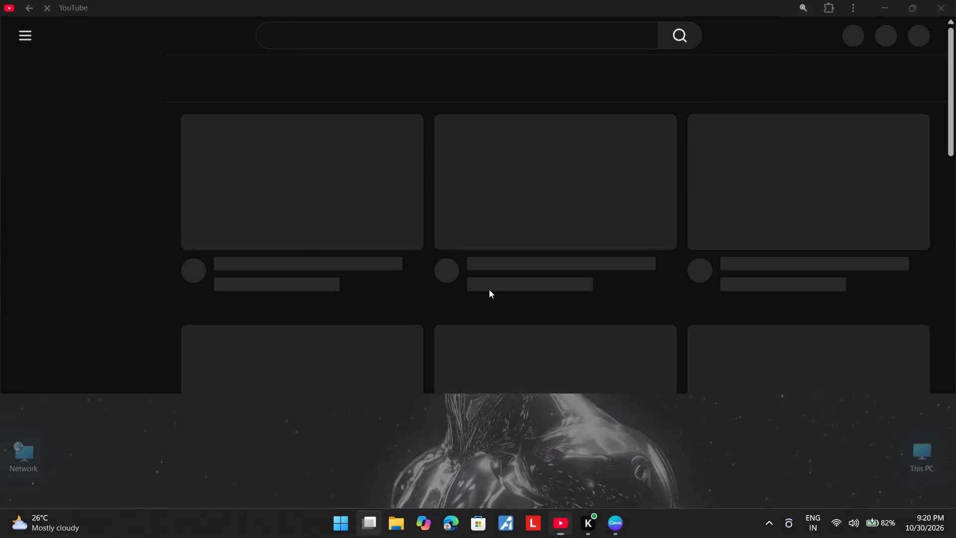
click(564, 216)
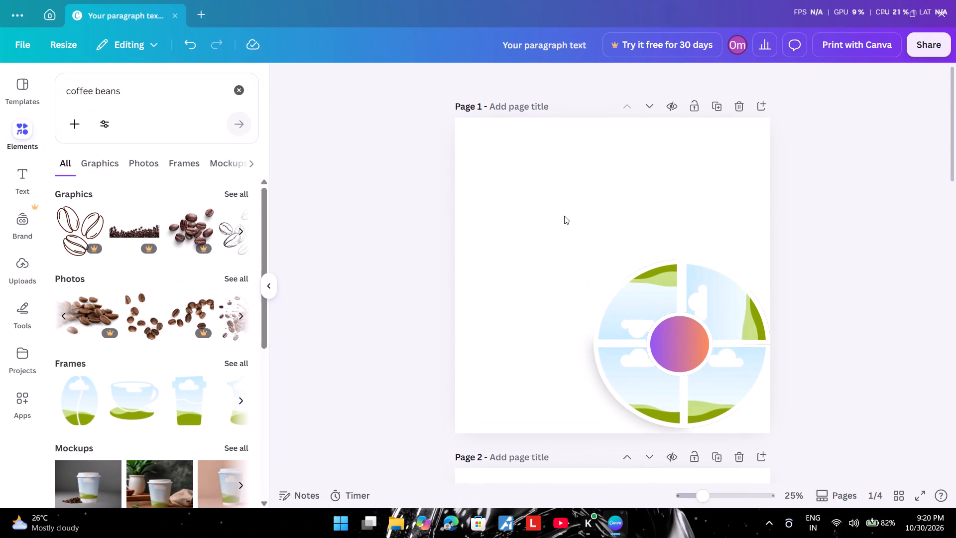
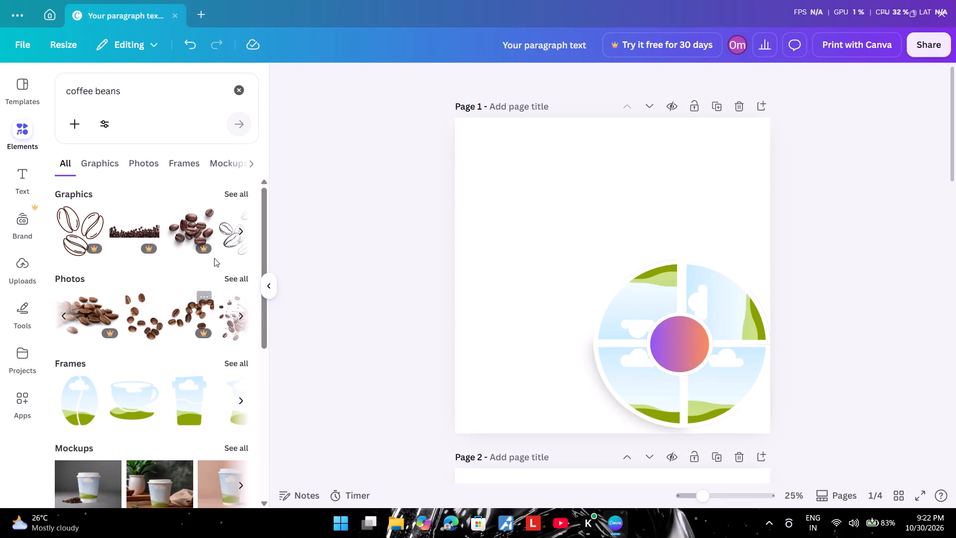
Browse the full set of coffee beans graphics for a bean image suited to the design.
click(231, 194)
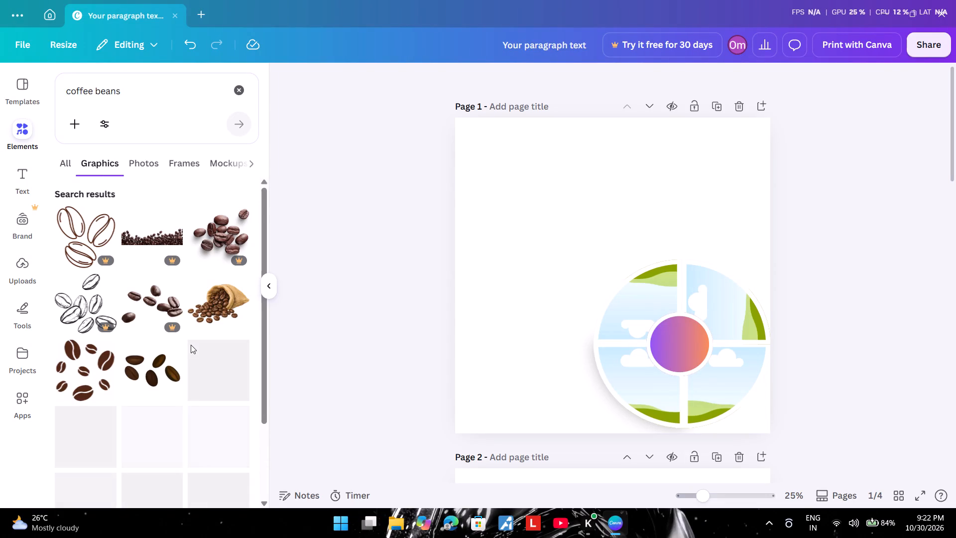
scroll(191, 345, down, 2)
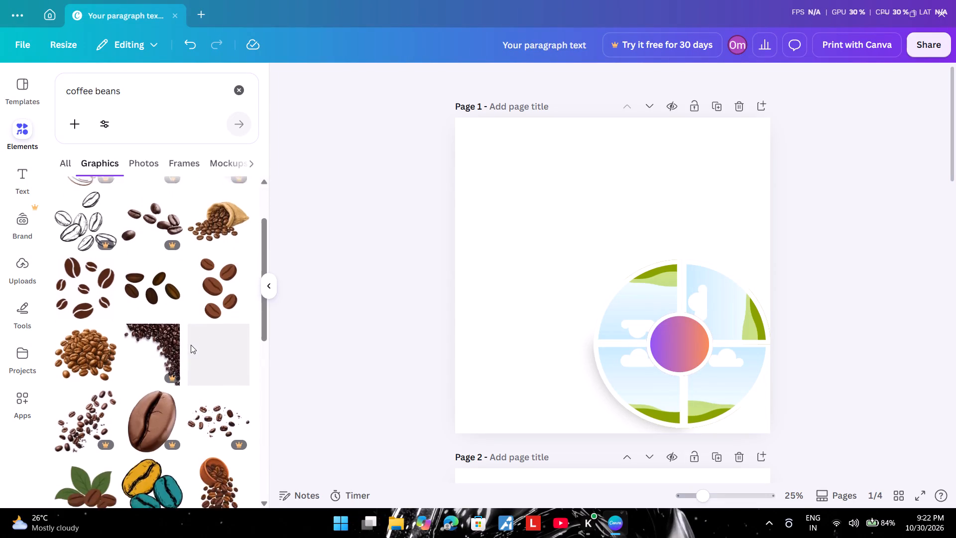
scroll(191, 345, down, 1)
scroll(191, 345, up, 4)
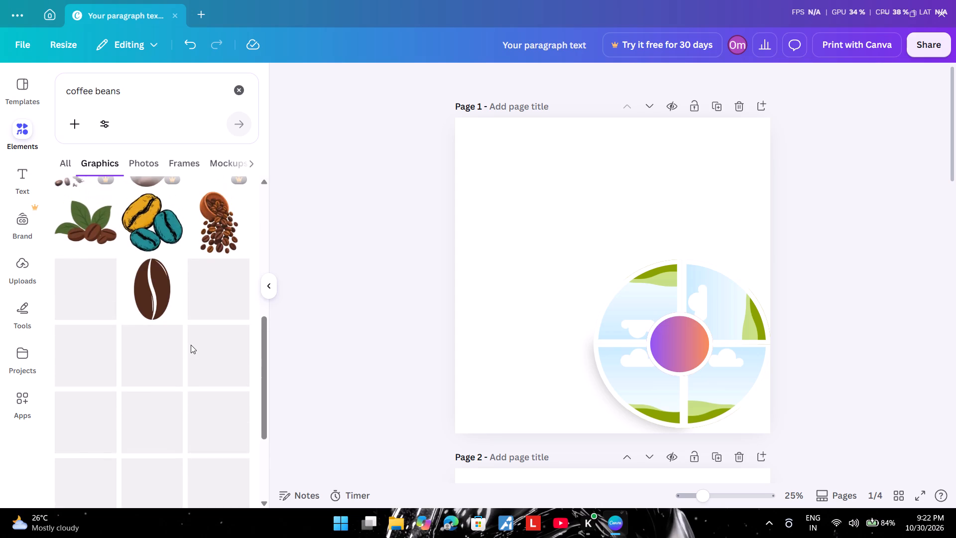
scroll(191, 345, up, 5)
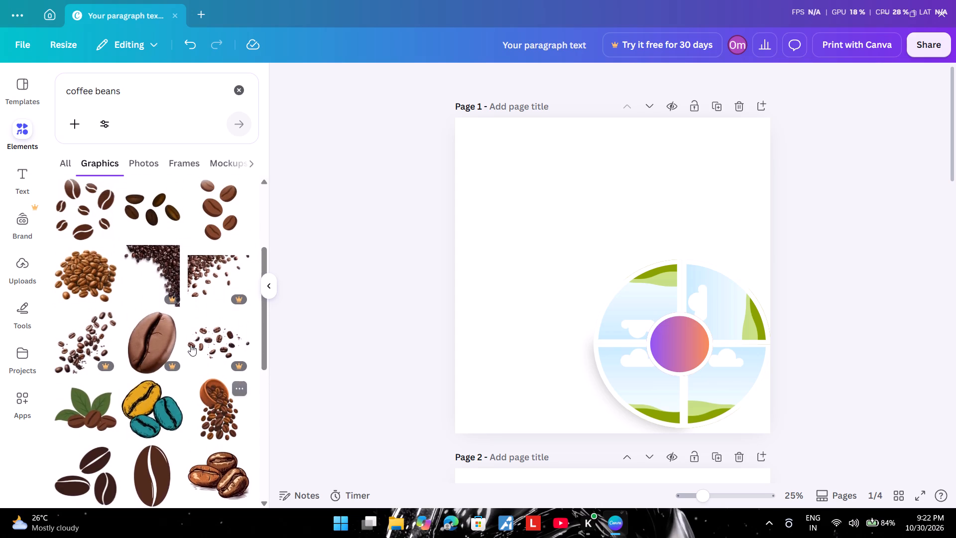
scroll(191, 345, up, 1)
scroll(191, 345, down, 1)
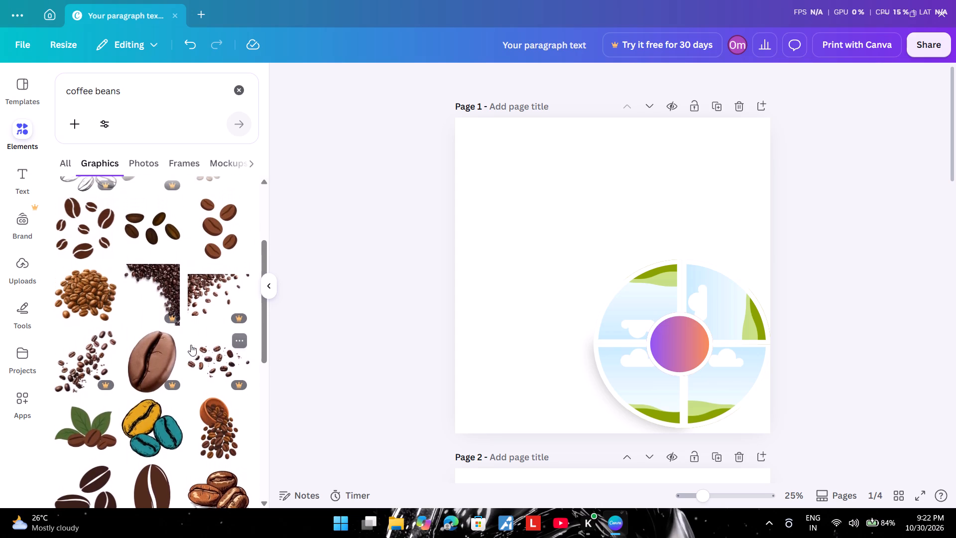
scroll(191, 345, down, 2)
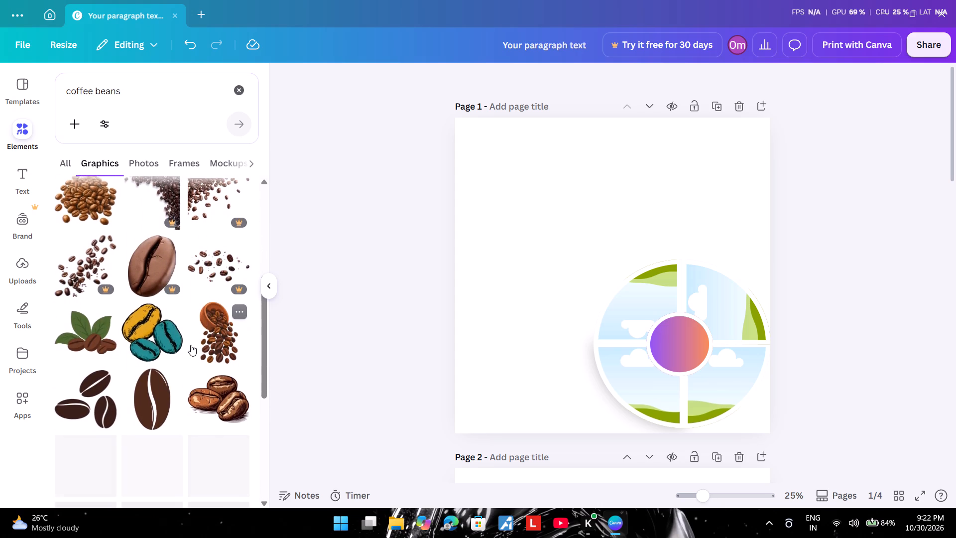
scroll(191, 345, down, 1)
scroll(191, 345, up, 1)
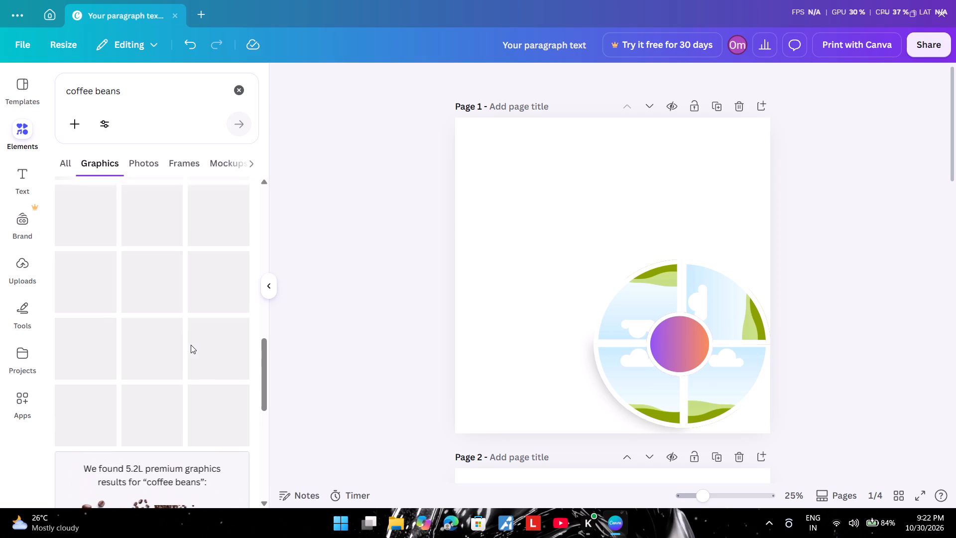
scroll(191, 345, up, 3)
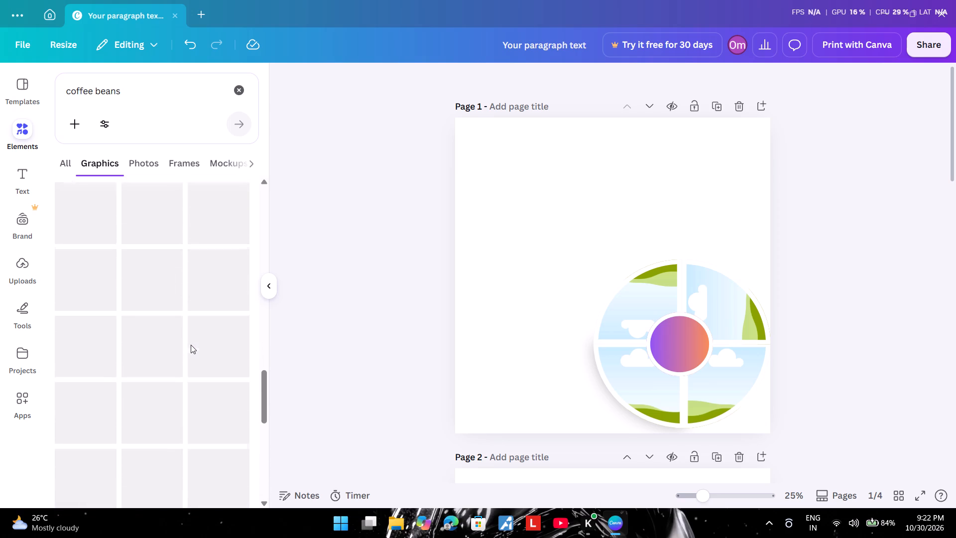
scroll(191, 345, up, 5)
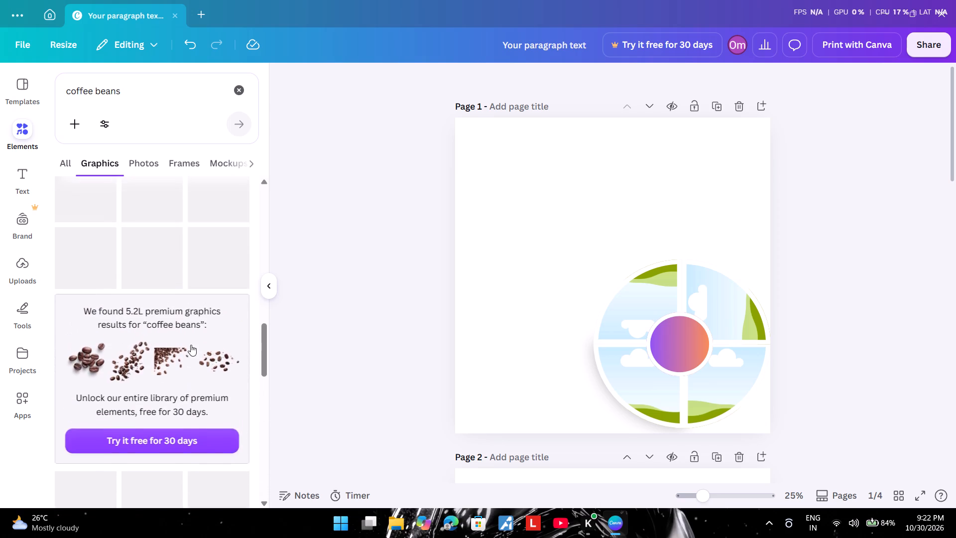
scroll(191, 345, up, 4)
scroll(191, 345, down, 1)
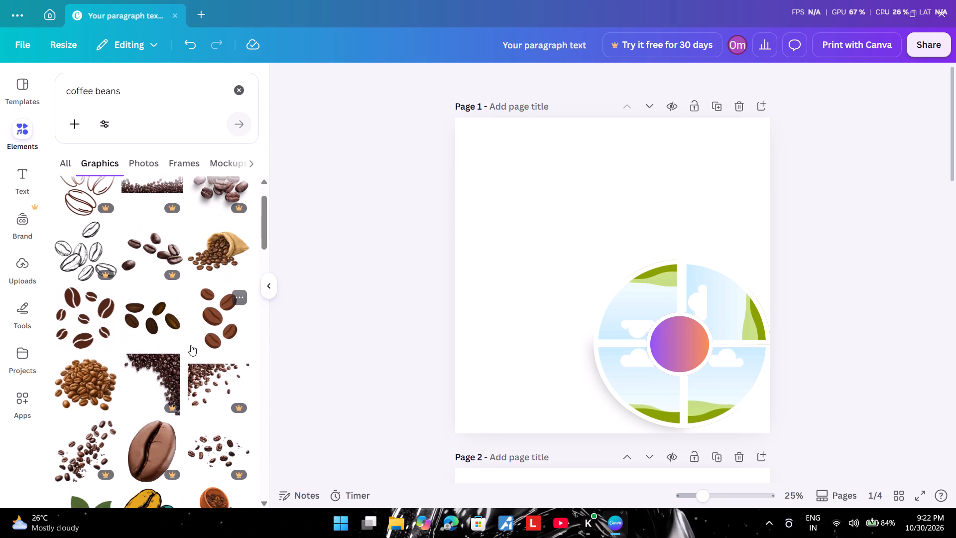
scroll(191, 345, down, 3)
scroll(191, 345, up, 1)
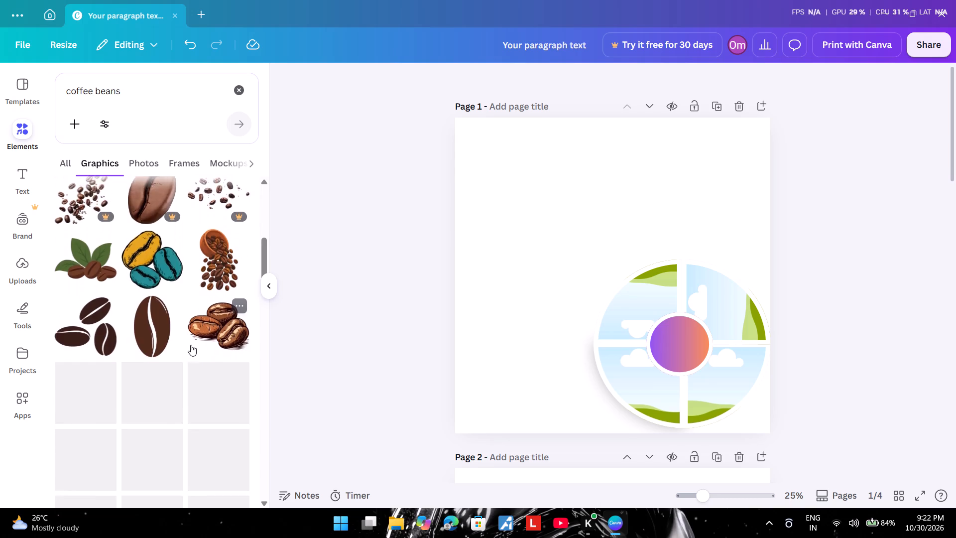
scroll(191, 345, up, 3)
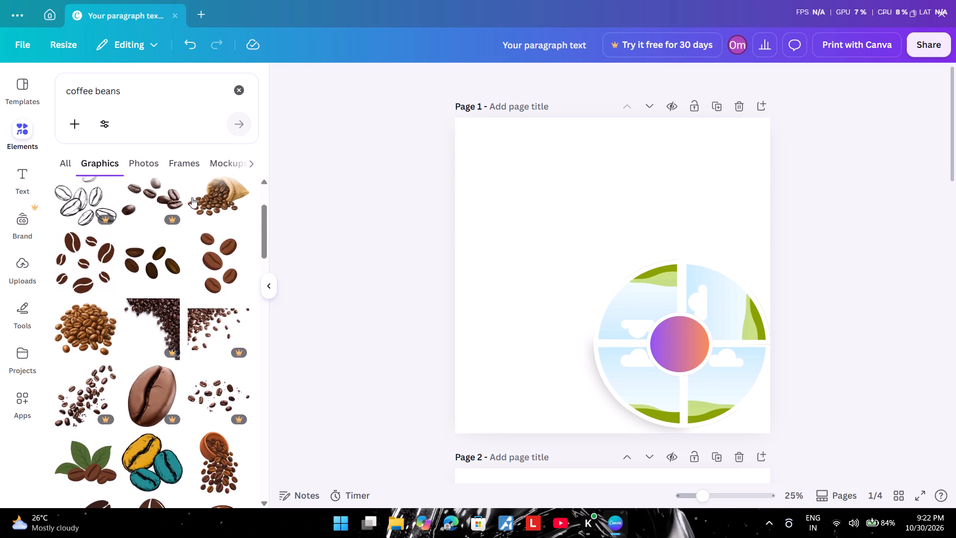
scroll(217, 345, down, 1)
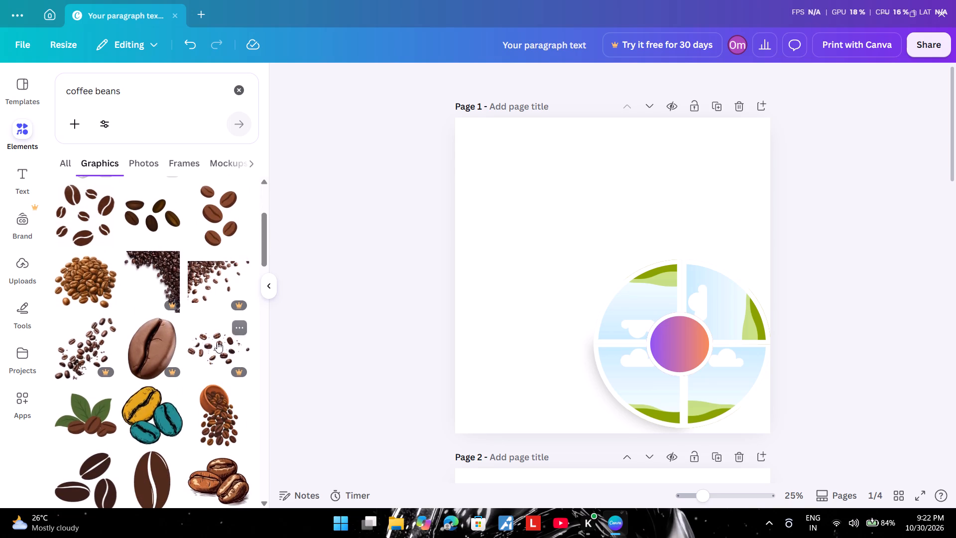
scroll(185, 326, down, 3)
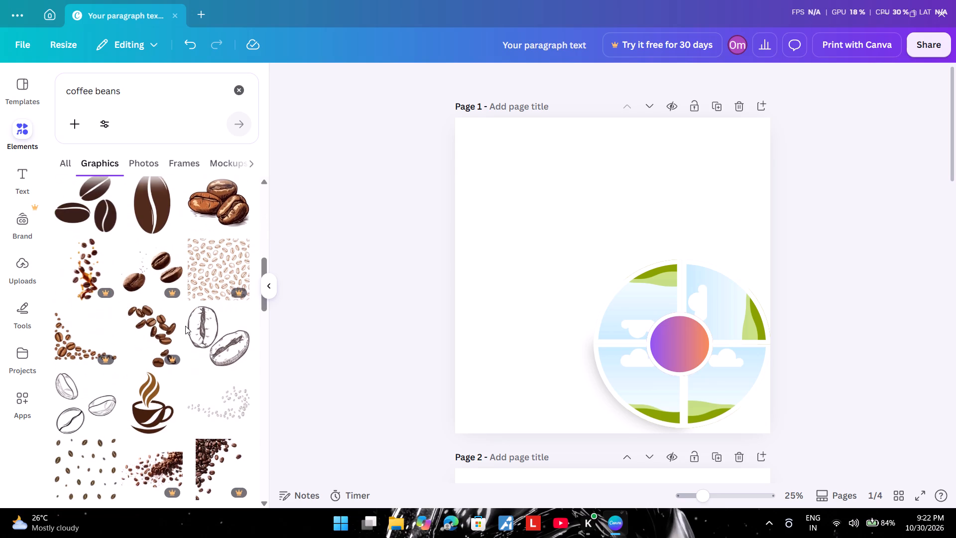
scroll(185, 326, down, 2)
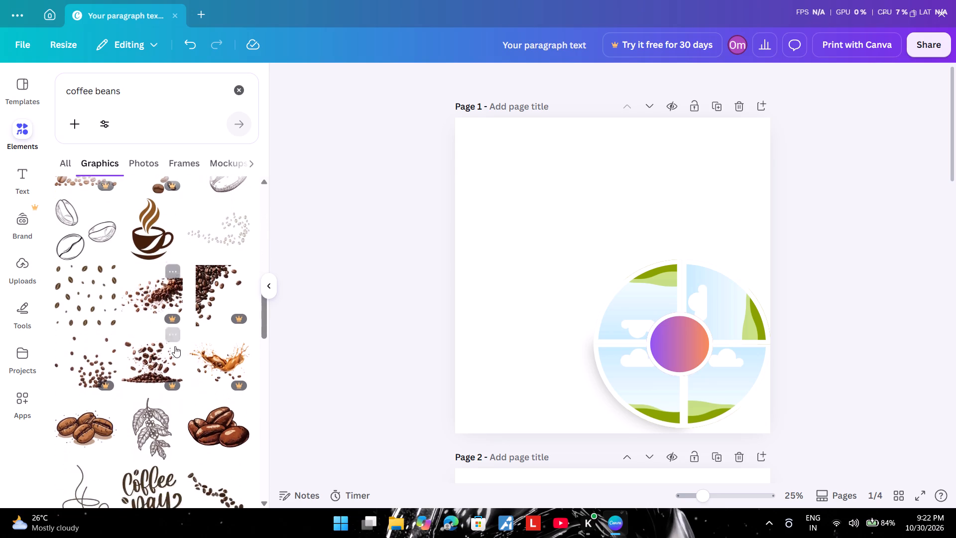
scroll(175, 346, down, 1)
scroll(175, 346, up, 2)
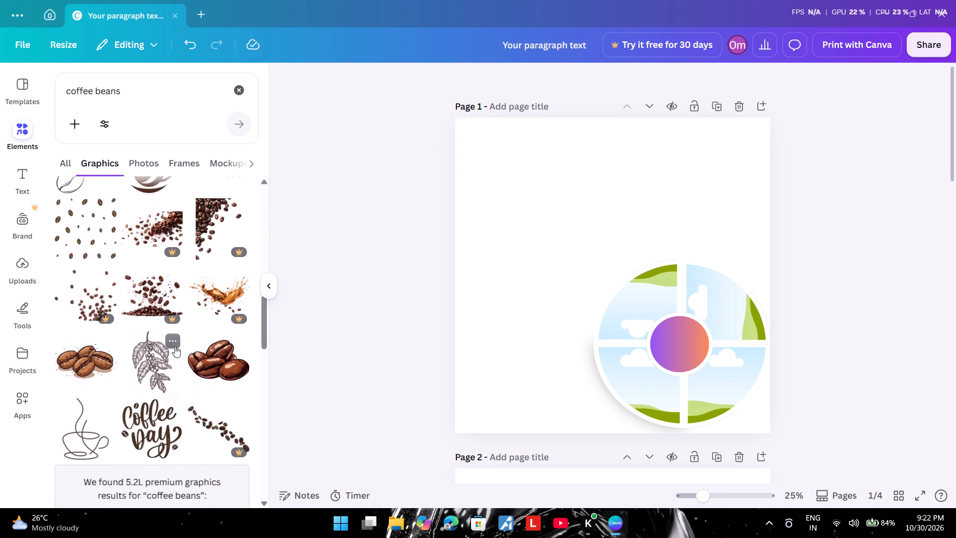
scroll(175, 346, up, 2)
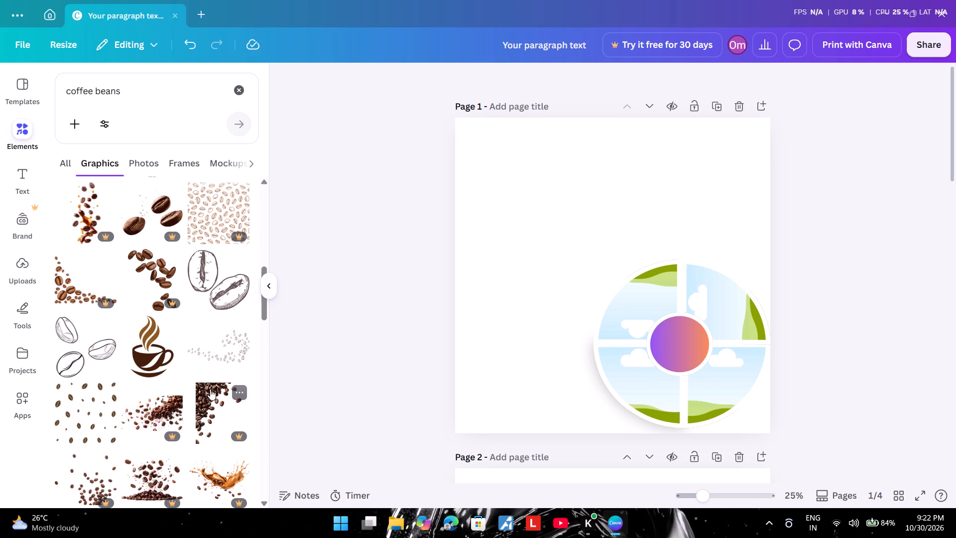
scroll(170, 313, down, 3)
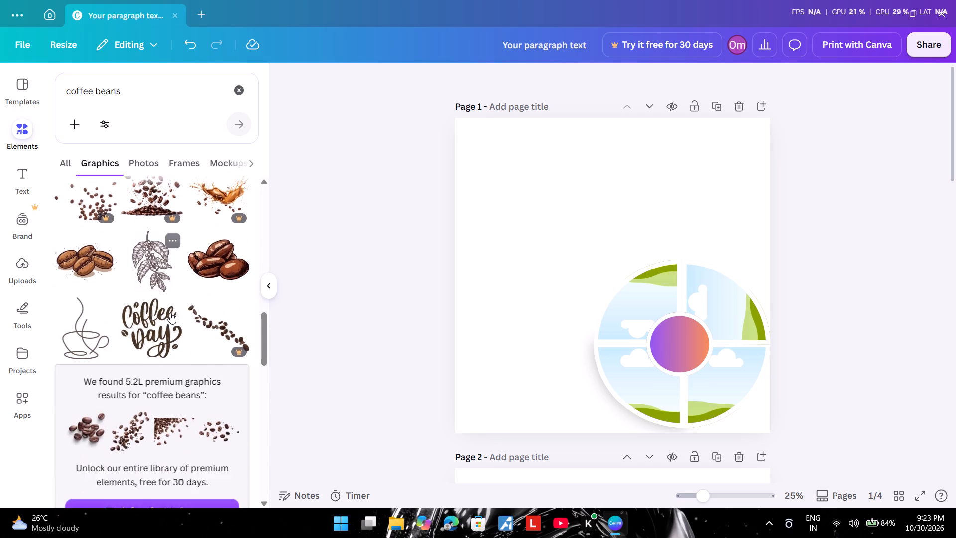
scroll(170, 313, down, 2)
scroll(170, 313, up, 2)
scroll(170, 313, down, 1)
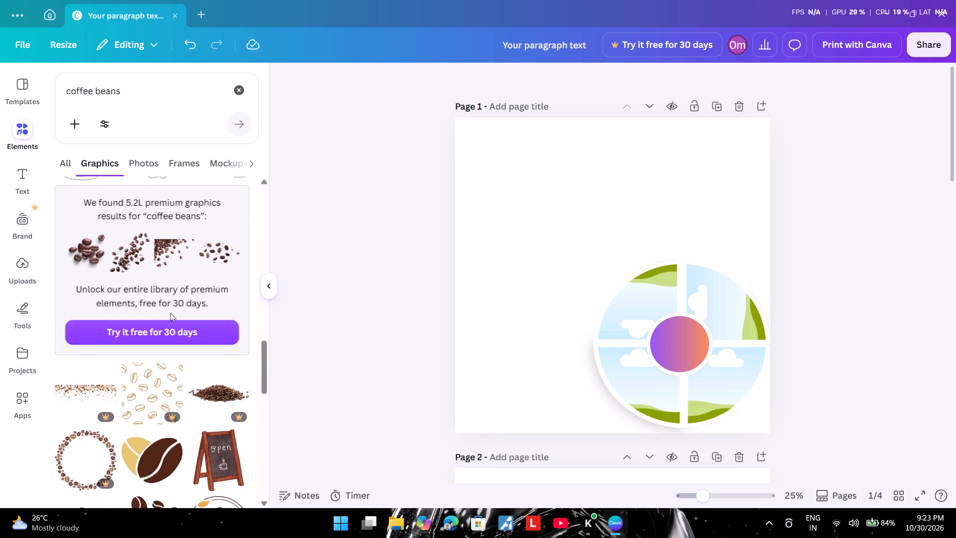
scroll(170, 313, down, 2)
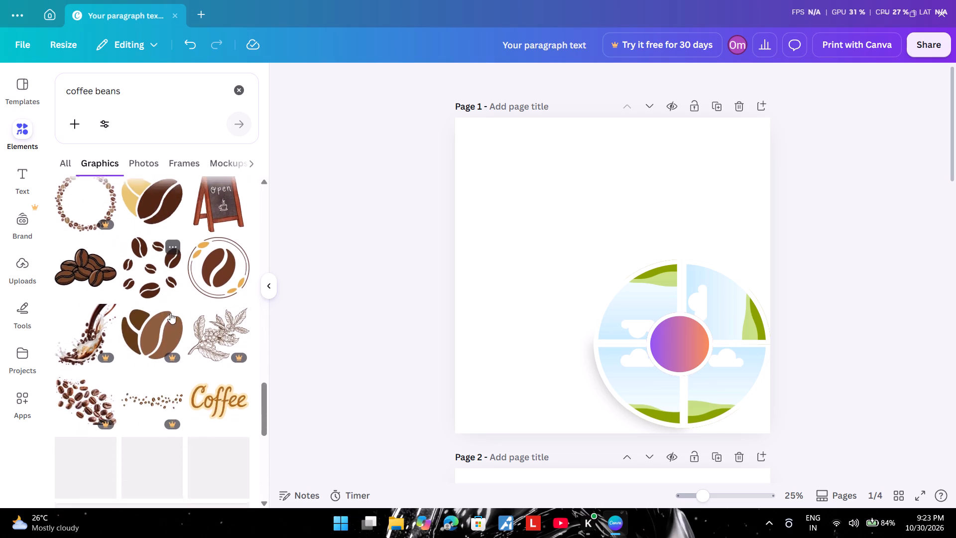
scroll(170, 313, up, 3)
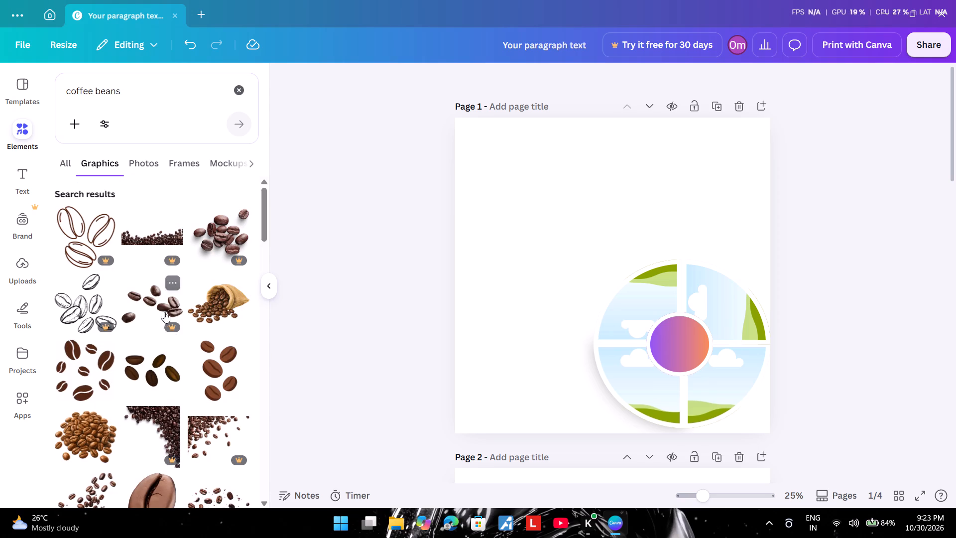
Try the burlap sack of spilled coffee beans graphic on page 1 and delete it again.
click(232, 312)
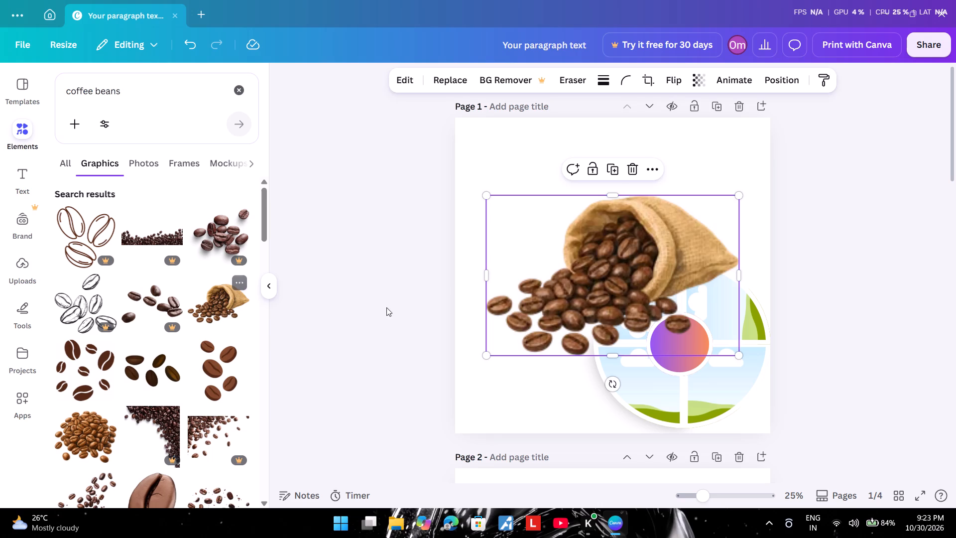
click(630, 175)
Add the burlap sack of coffee beans graphic to blank page 3, scaled down and placed near the page's center.
scroll(578, 306, down, 4)
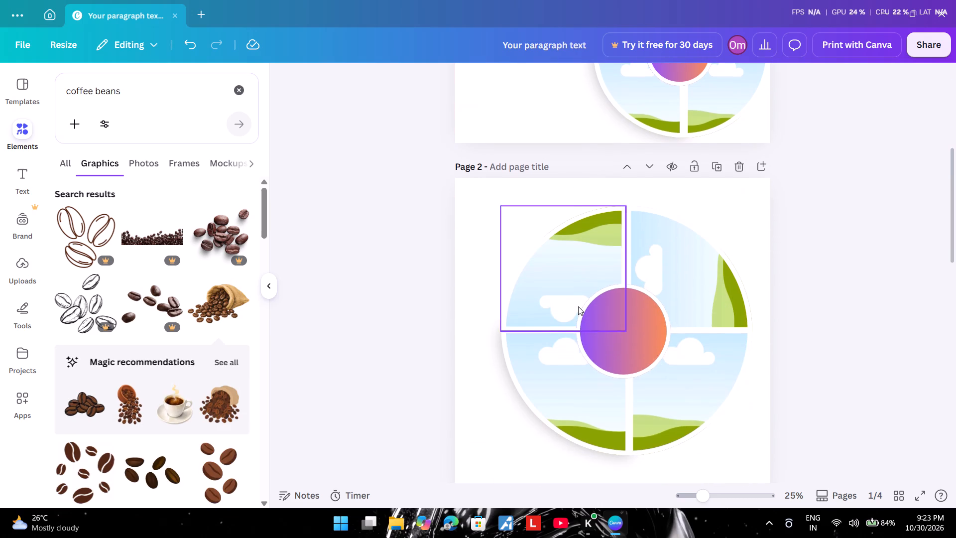
scroll(578, 302, down, 4)
click(578, 302)
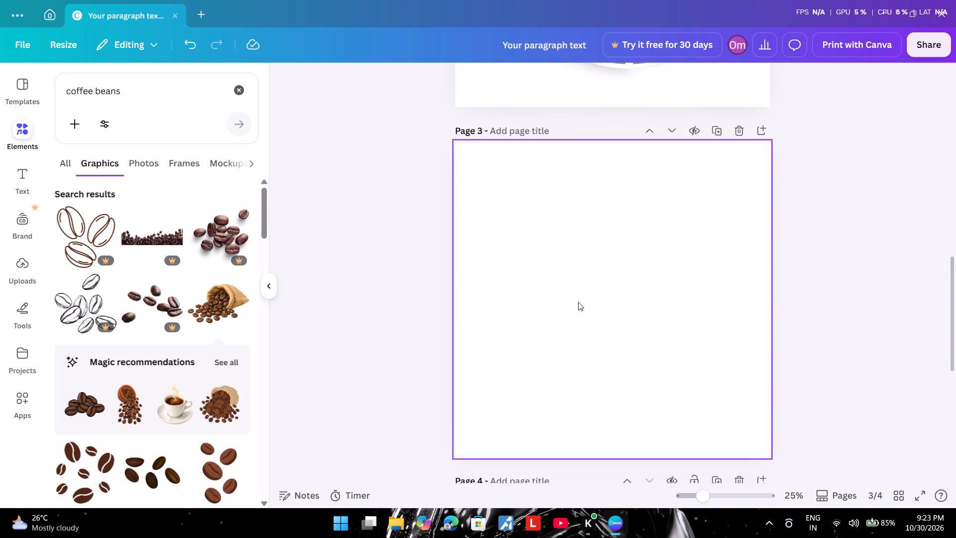
click(216, 296)
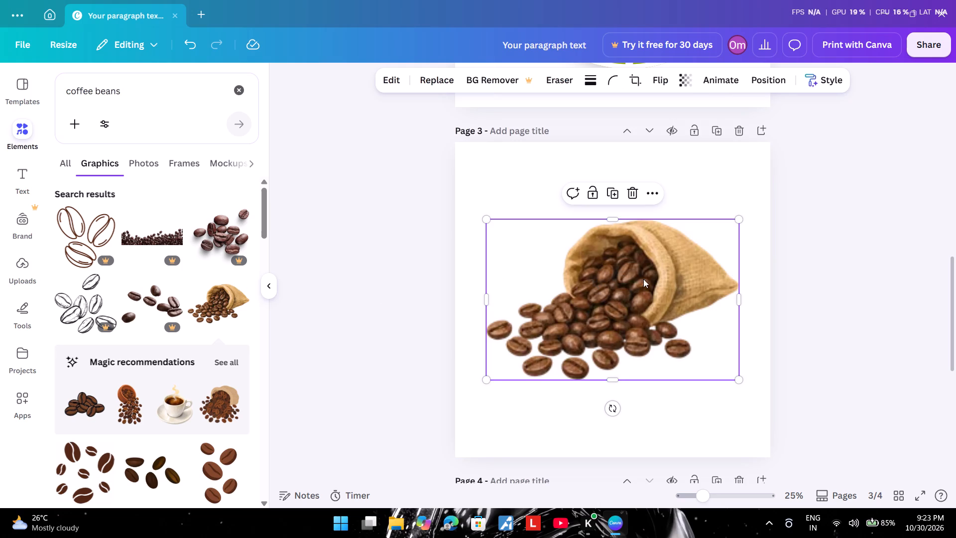
drag(488, 218, 555, 261)
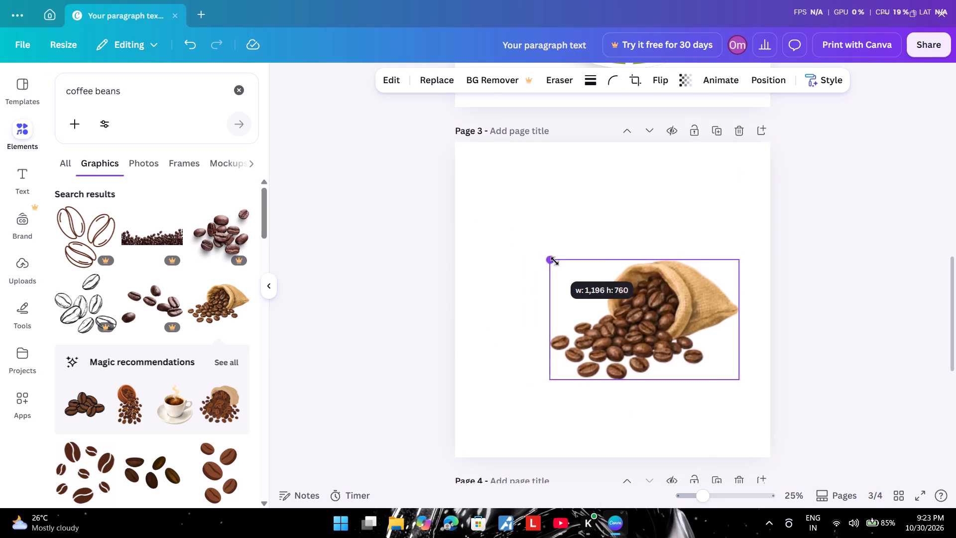
drag(555, 261, 562, 264)
drag(689, 315, 641, 279)
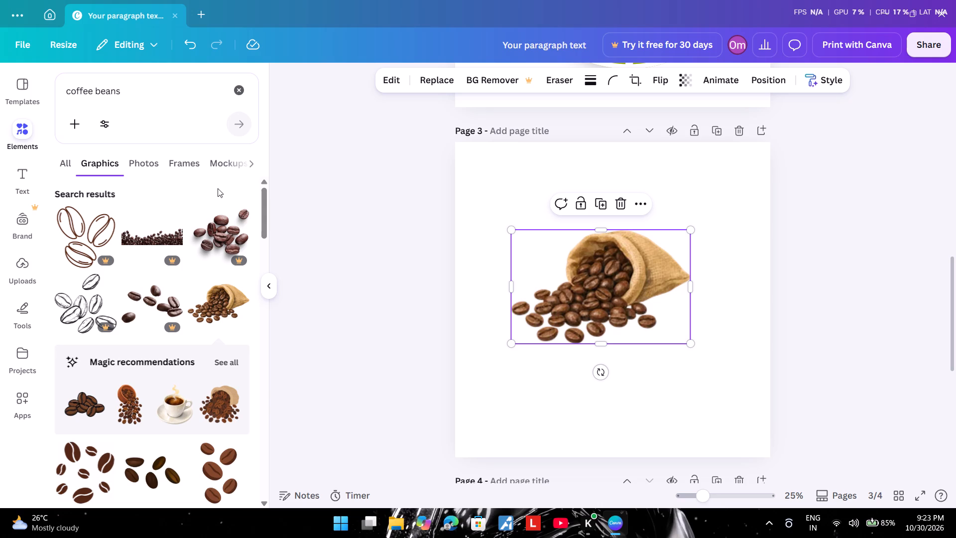
Browse further through the coffee beans graphics for more images suited to page 3.
scroll(96, 367, down, 1)
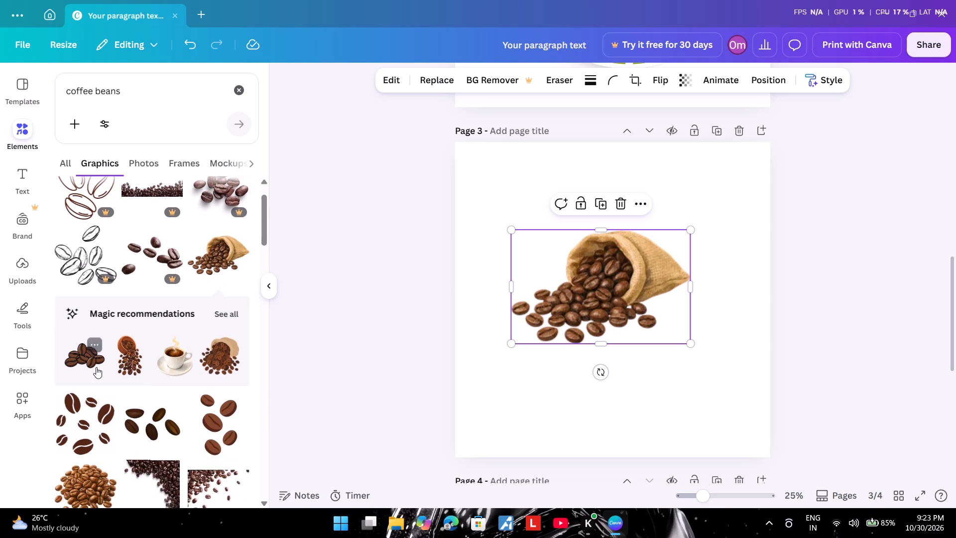
scroll(96, 367, down, 4)
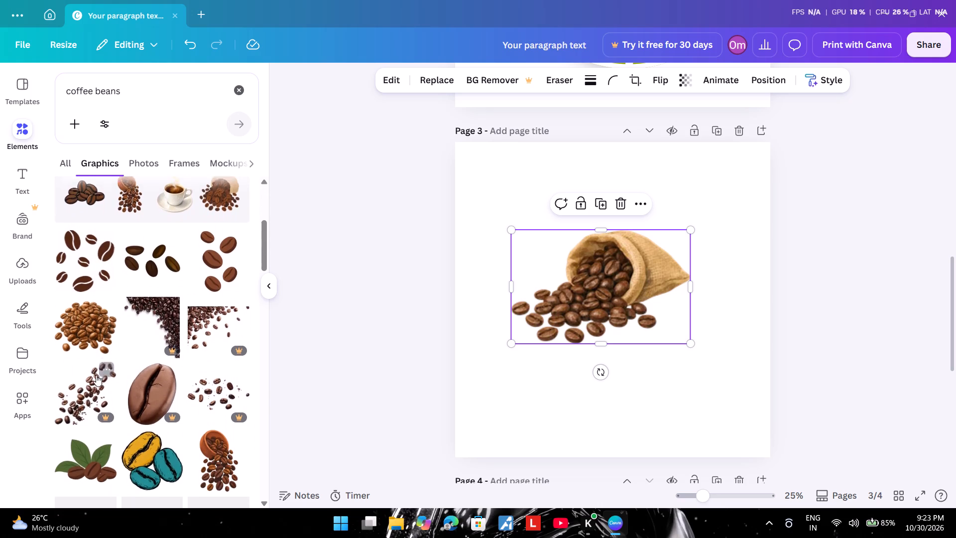
scroll(96, 375, down, 1)
scroll(217, 368, down, 4)
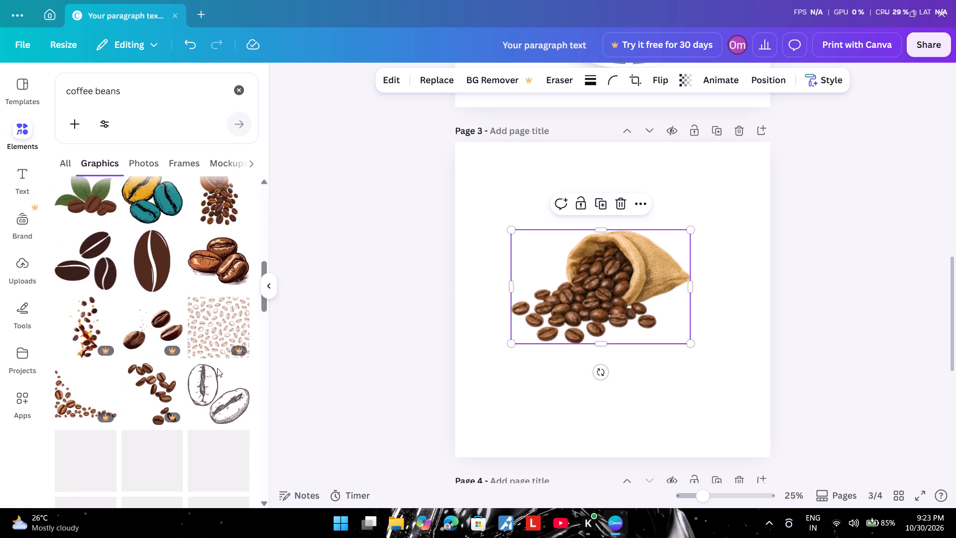
scroll(217, 368, down, 4)
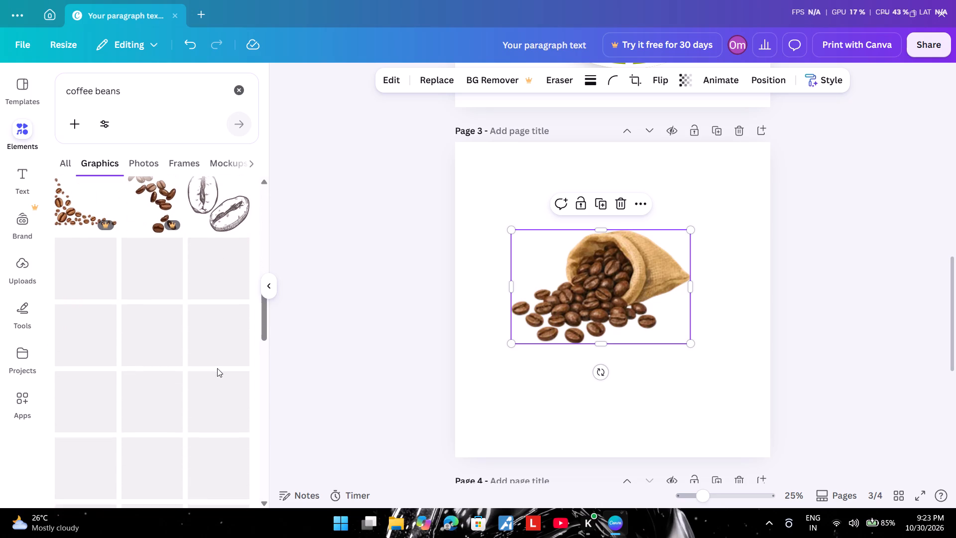
scroll(217, 368, down, 1)
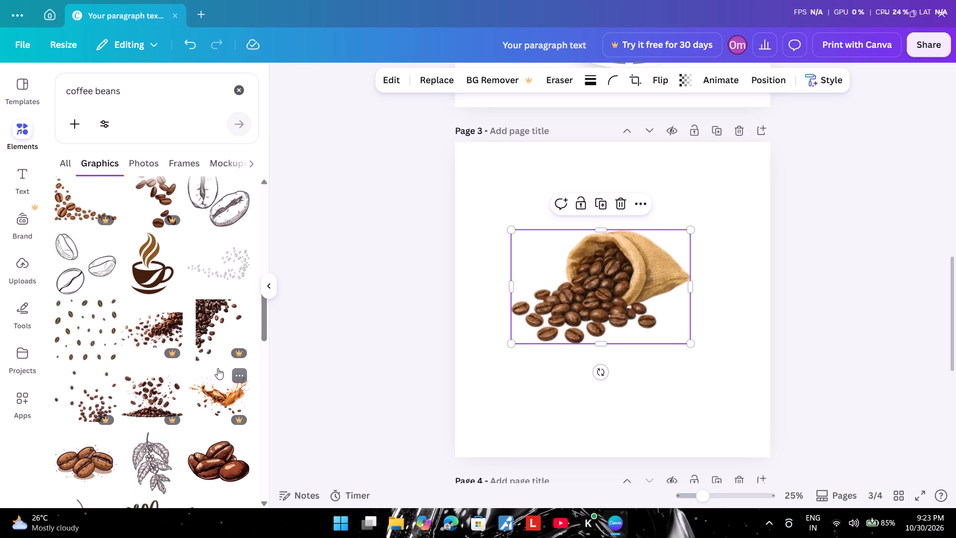
scroll(175, 394, down, 1)
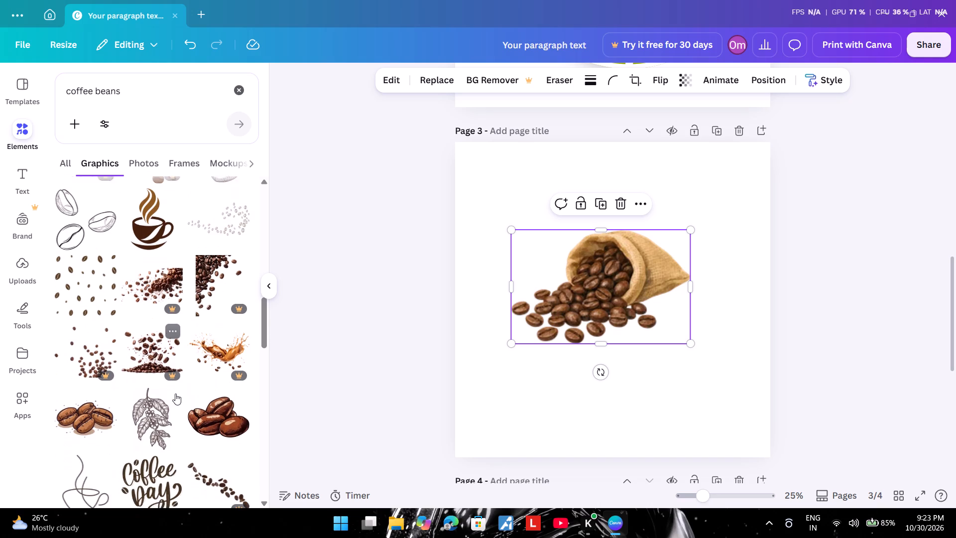
scroll(175, 394, down, 1)
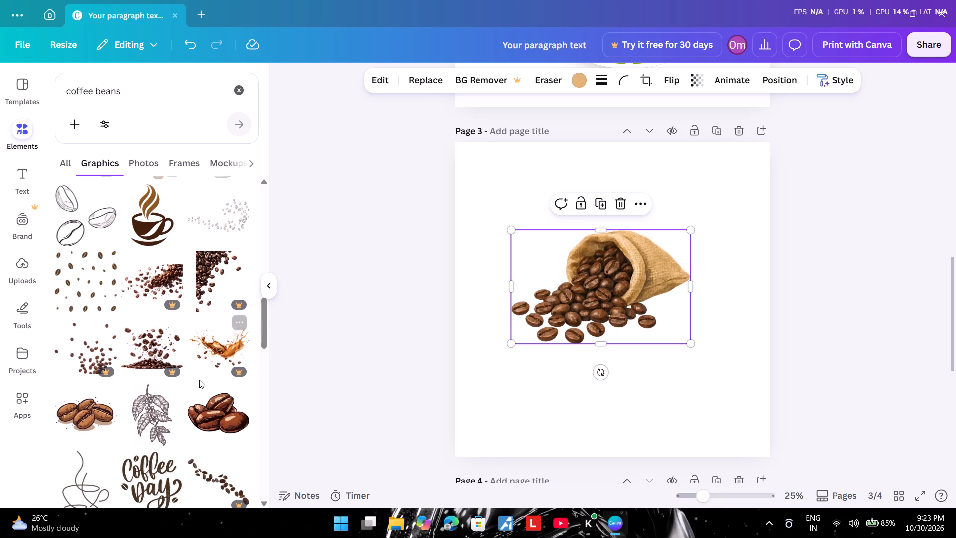
scroll(199, 380, down, 3)
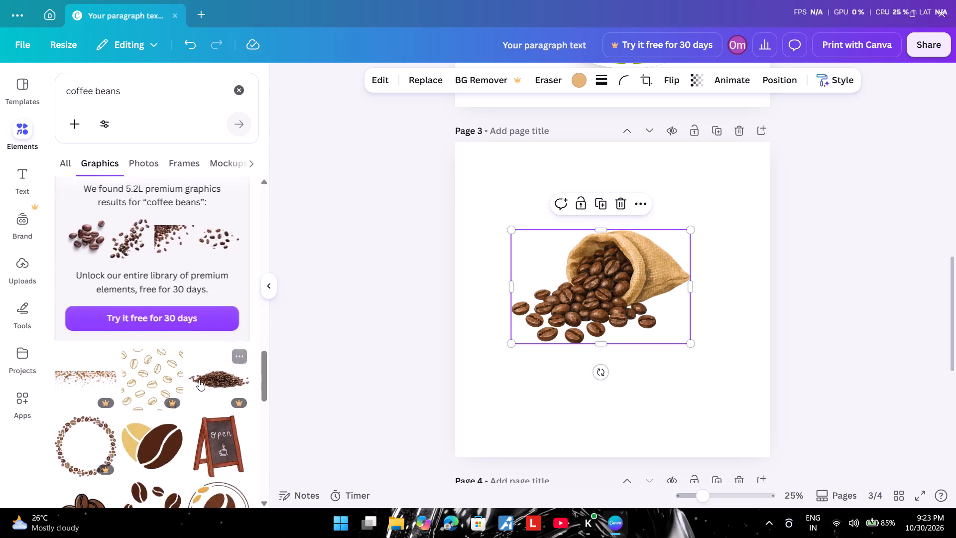
scroll(199, 380, down, 1)
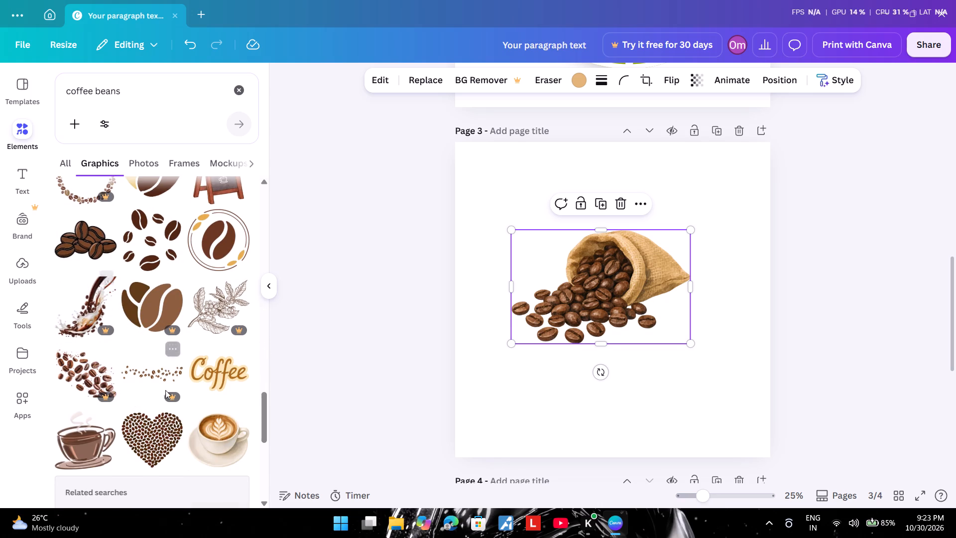
scroll(174, 401, down, 1)
scroll(174, 401, up, 1)
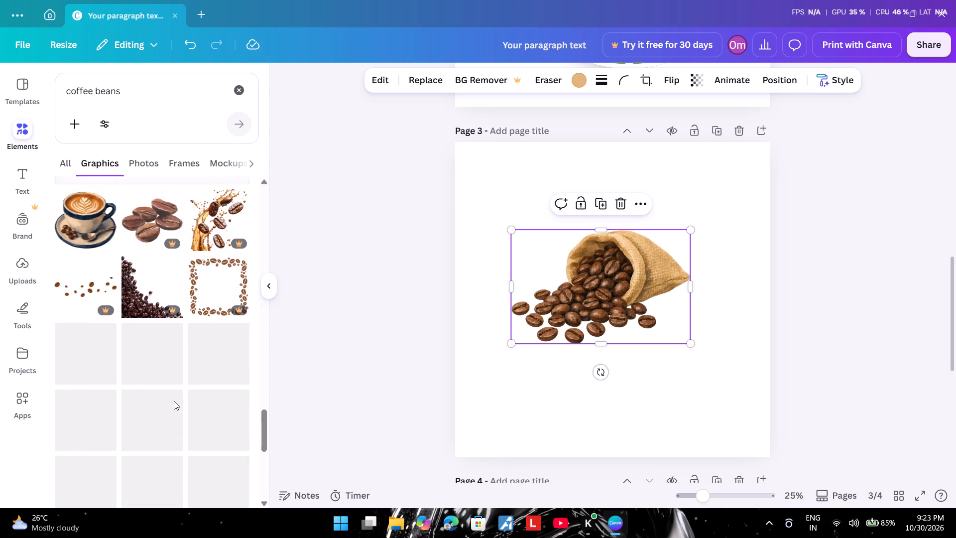
scroll(174, 401, up, 2)
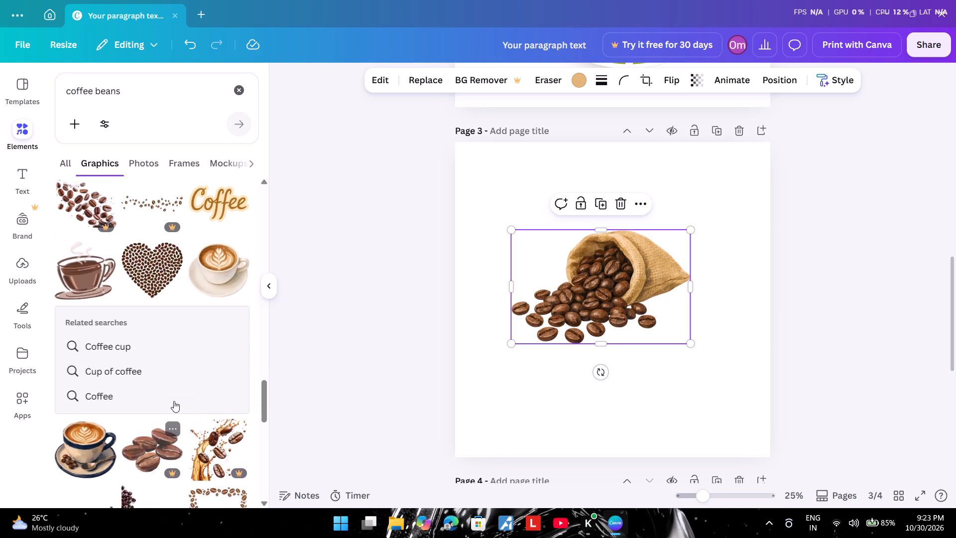
scroll(174, 401, up, 2)
scroll(174, 401, down, 2)
scroll(174, 401, up, 1)
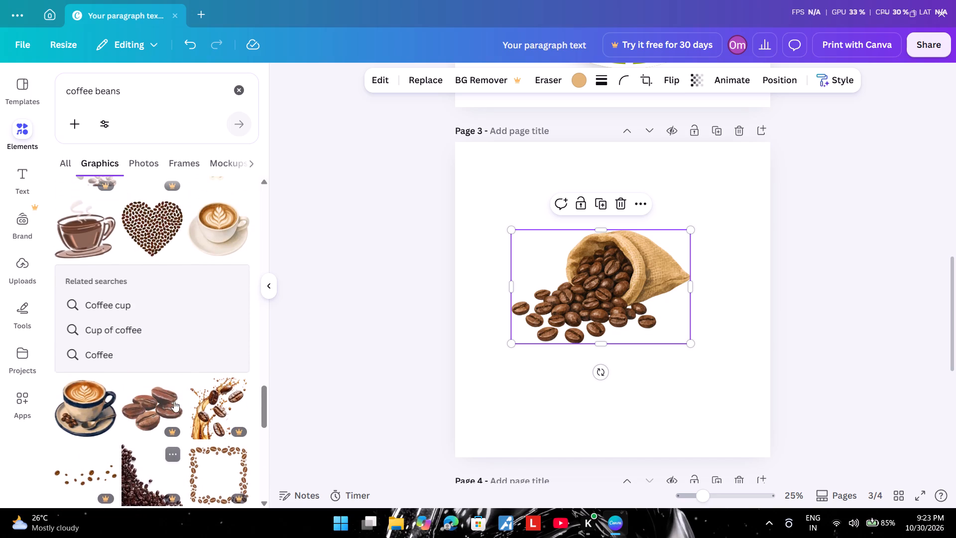
scroll(174, 401, up, 1)
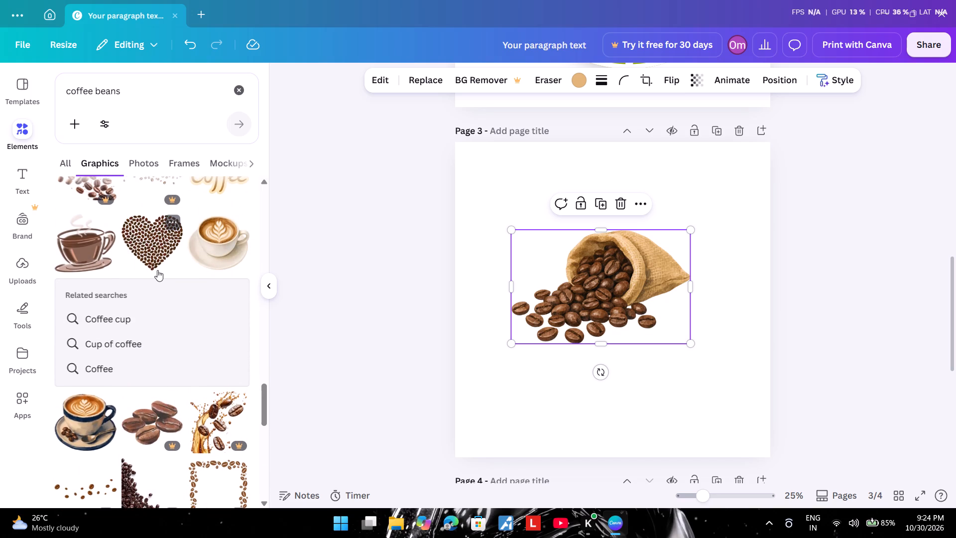
Find the red coffee-berry branch graphic with leaves among the coffee beans results and add it to page 3.
scroll(151, 256, down, 2)
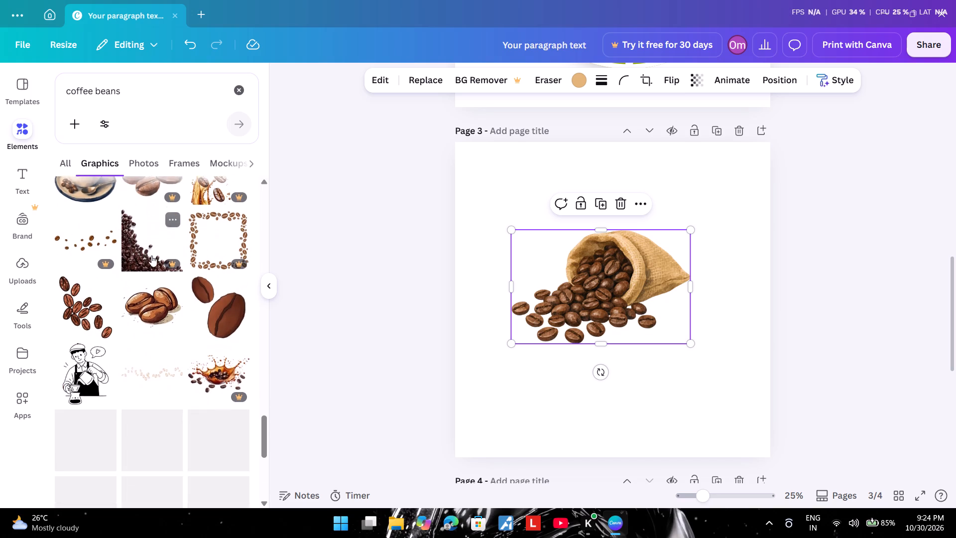
scroll(151, 256, down, 2)
scroll(151, 256, up, 3)
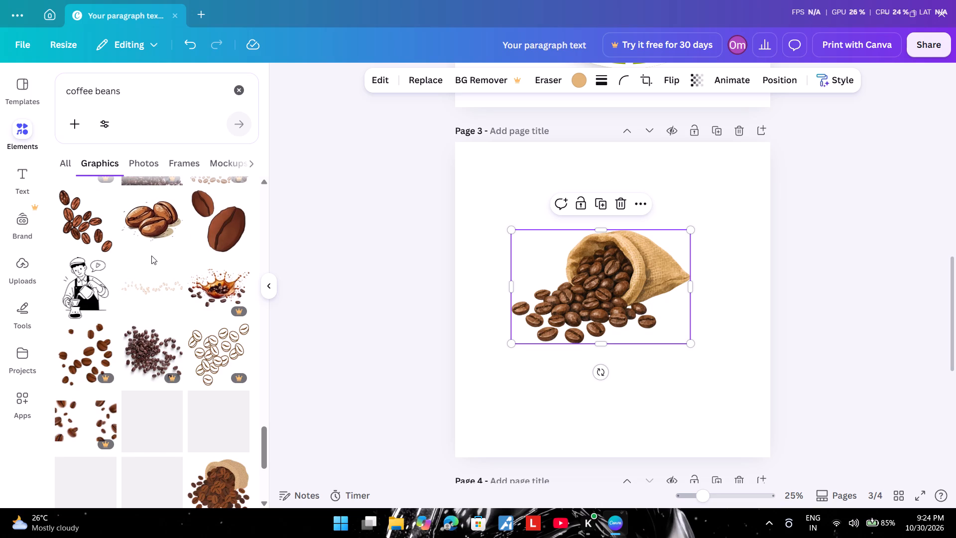
scroll(151, 256, down, 1)
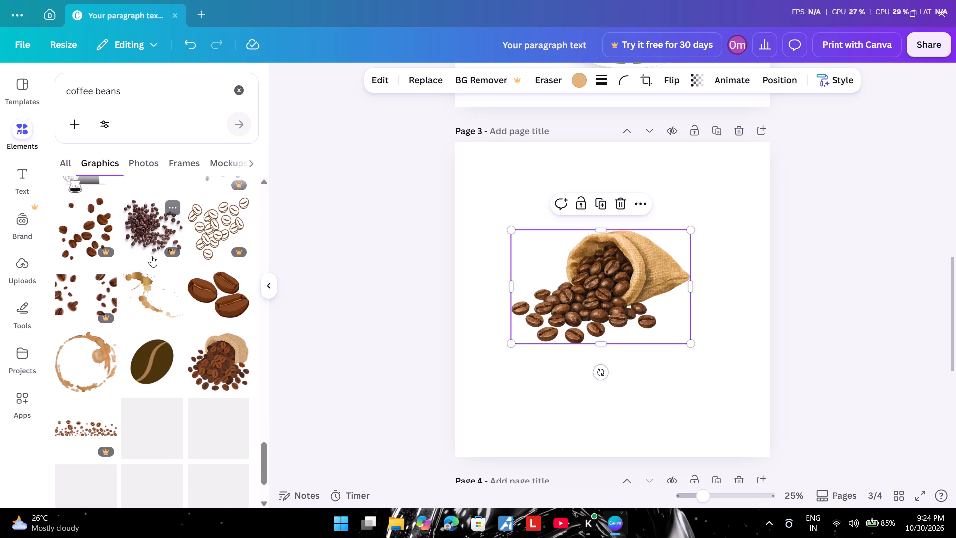
scroll(151, 256, down, 2)
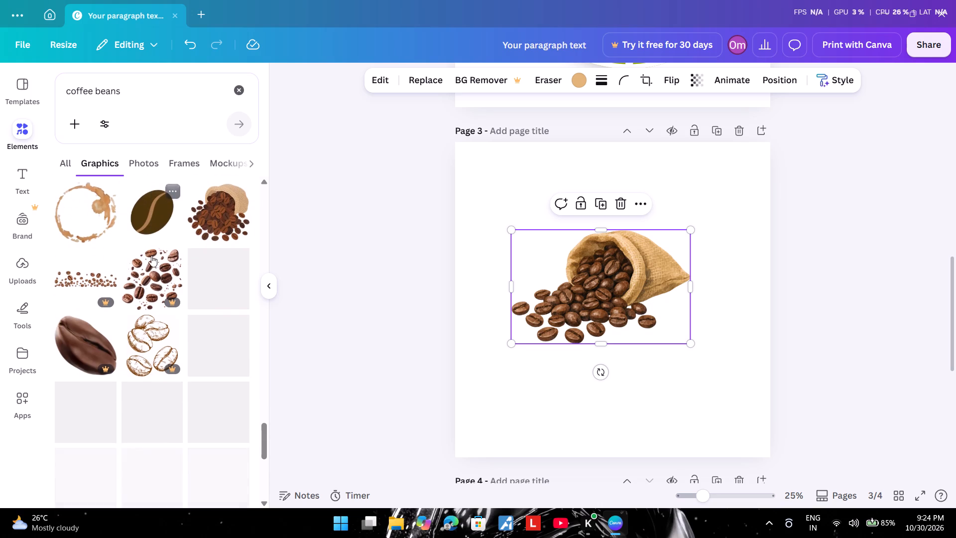
scroll(151, 256, down, 4)
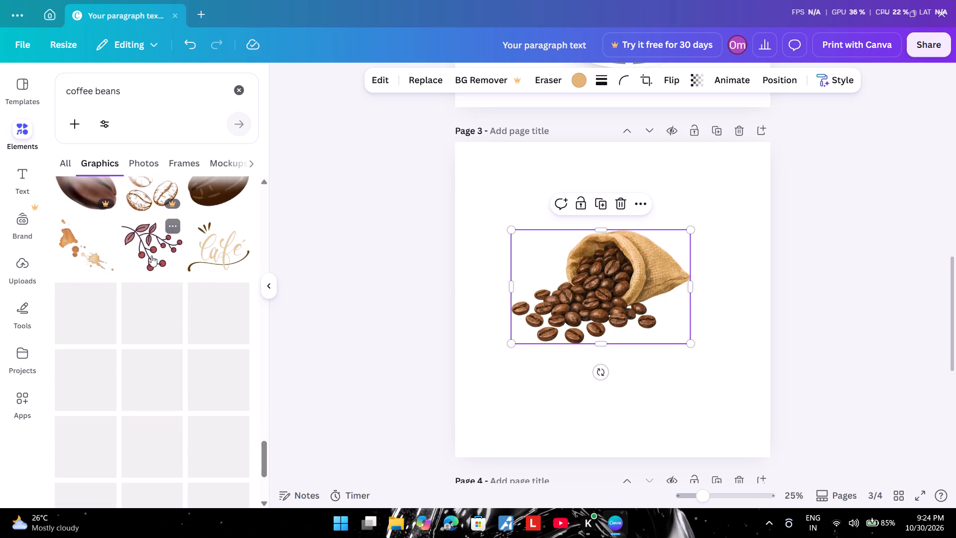
scroll(151, 256, down, 1)
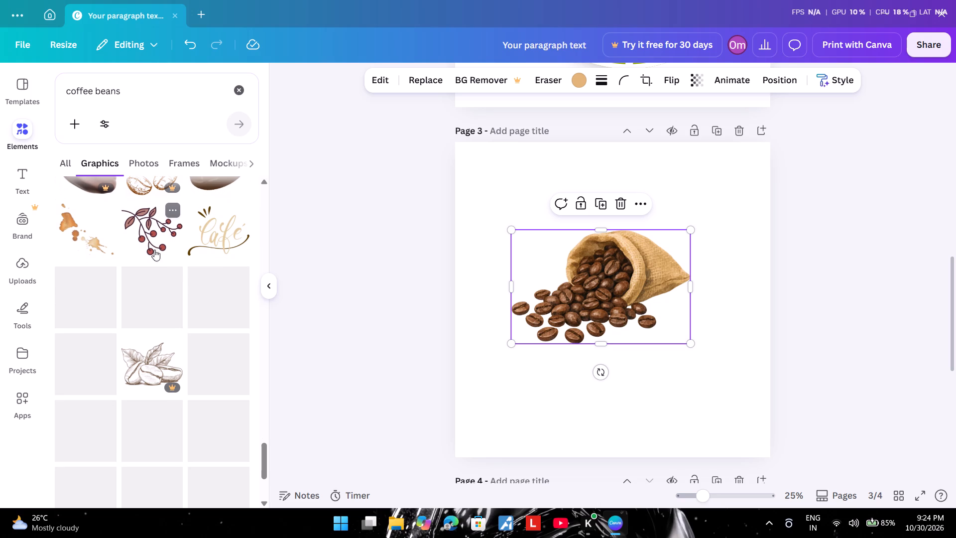
click(159, 237)
Look back and forth through the coffee beans graphics for another image for page 3.
scroll(159, 360, right, 1)
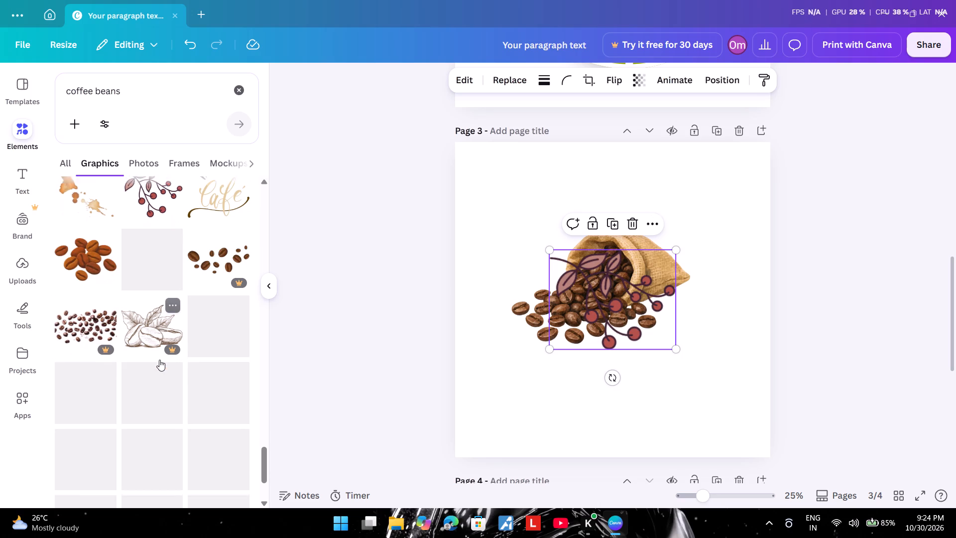
scroll(159, 360, right, 2)
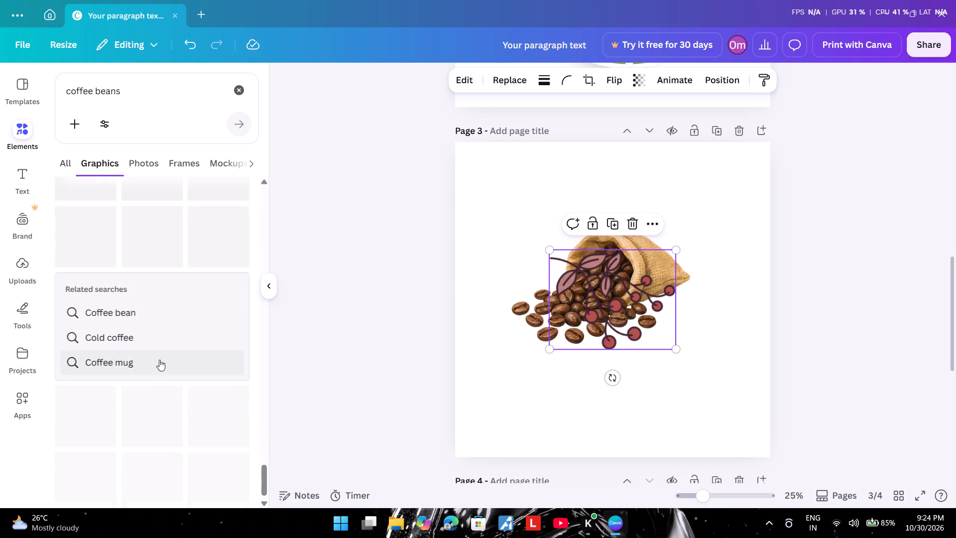
scroll(159, 360, right, 1)
scroll(159, 360, up, 5)
scroll(159, 360, down, 1)
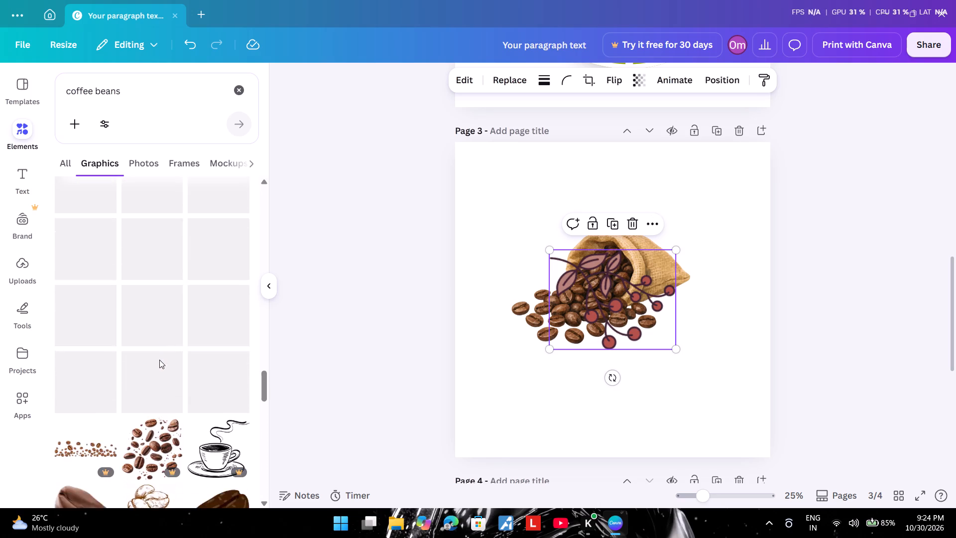
scroll(159, 360, down, 3)
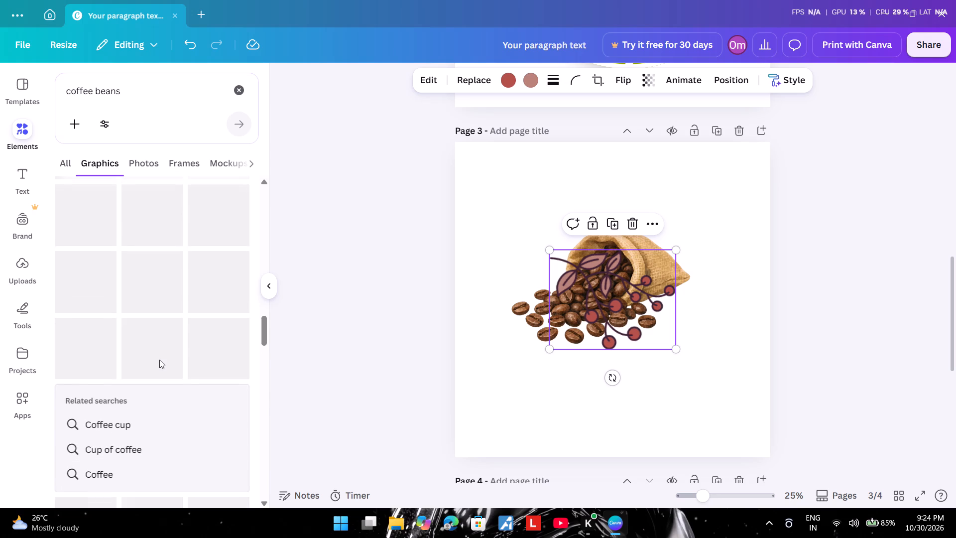
scroll(159, 360, up, 4)
scroll(159, 360, right, 1)
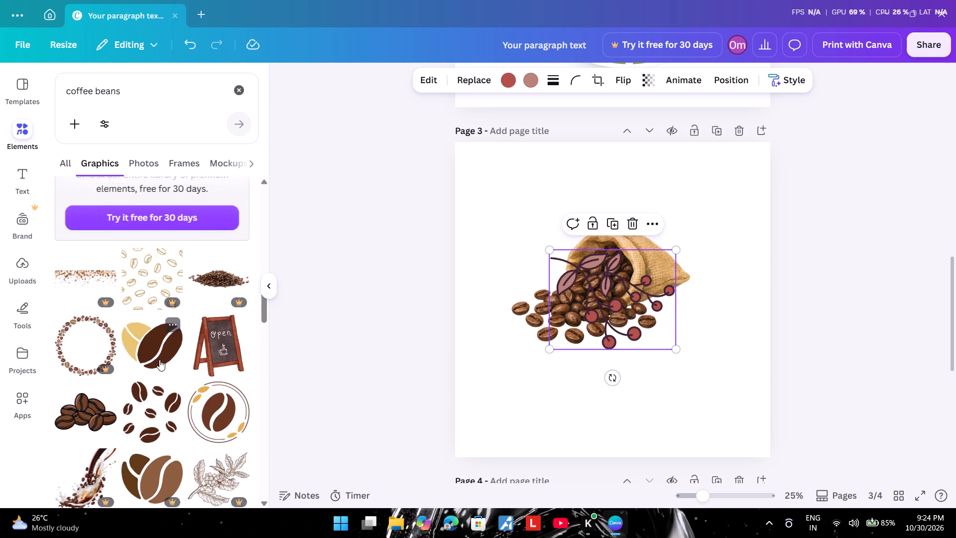
scroll(159, 360, right, 2)
scroll(159, 360, up, 4)
scroll(159, 360, down, 1)
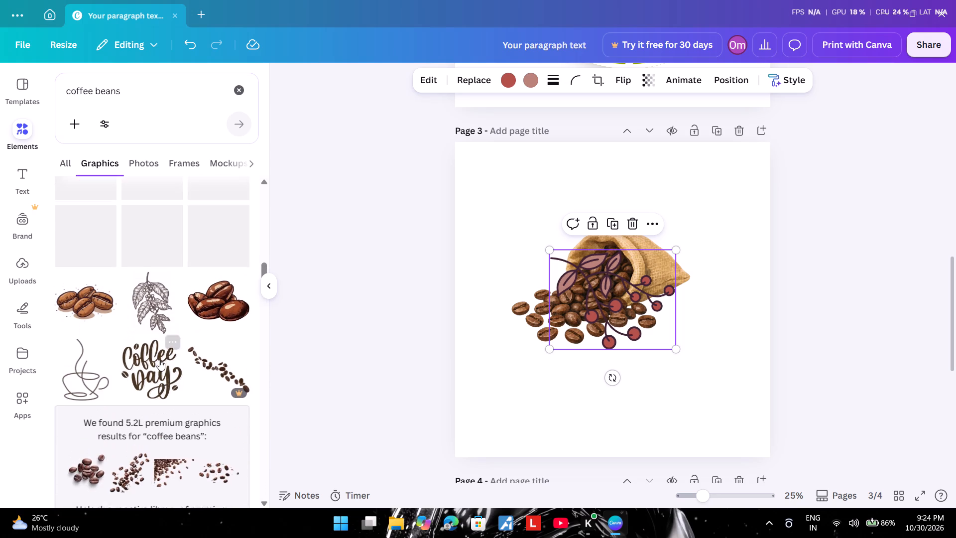
scroll(159, 360, down, 2)
scroll(159, 360, up, 2)
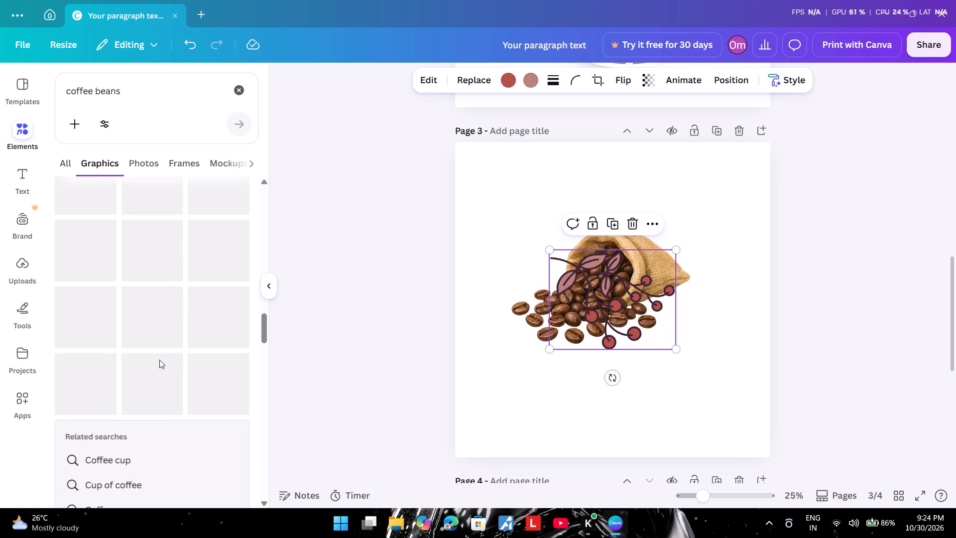
scroll(159, 360, up, 2)
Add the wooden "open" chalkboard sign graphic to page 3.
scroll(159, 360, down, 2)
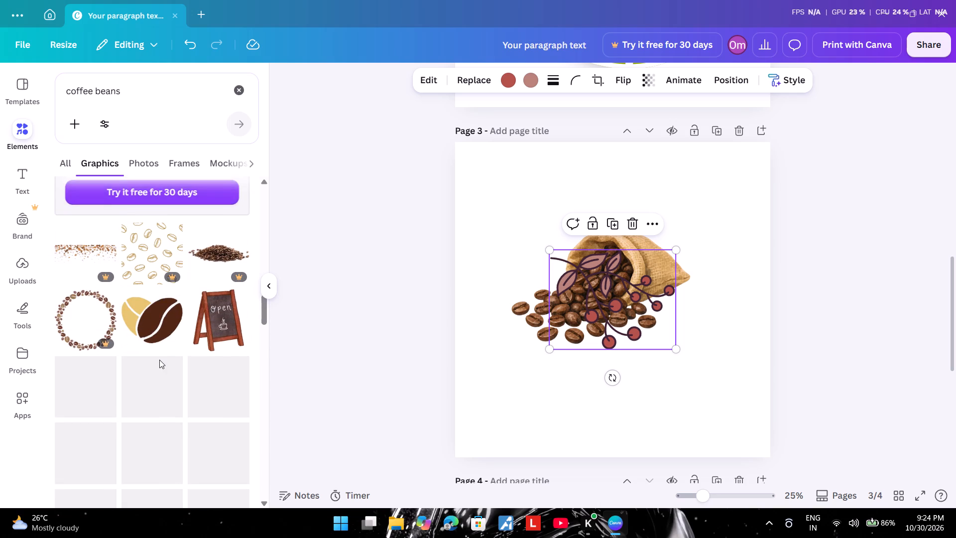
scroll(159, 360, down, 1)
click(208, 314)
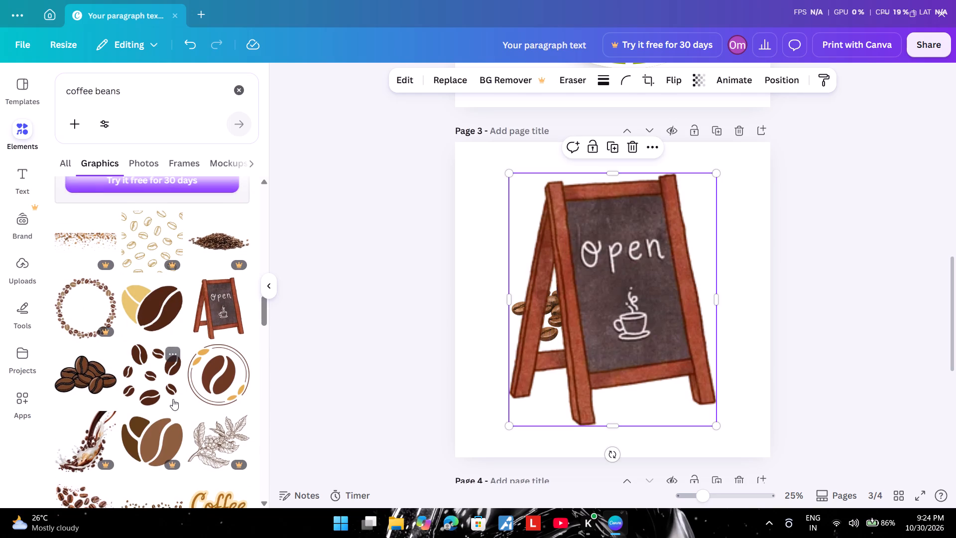
Add the heart made of coffee beans graphic to page 3.
scroll(173, 399, down, 3)
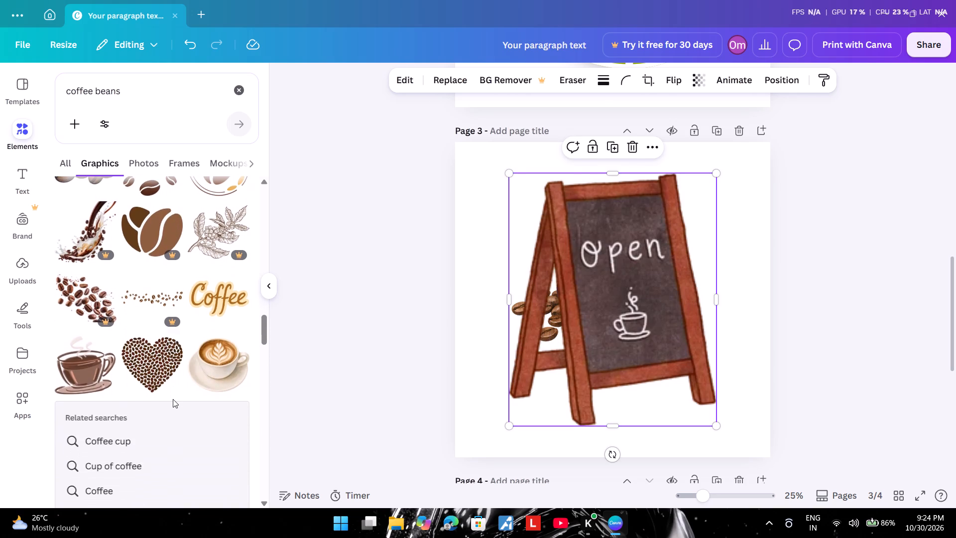
click(158, 353)
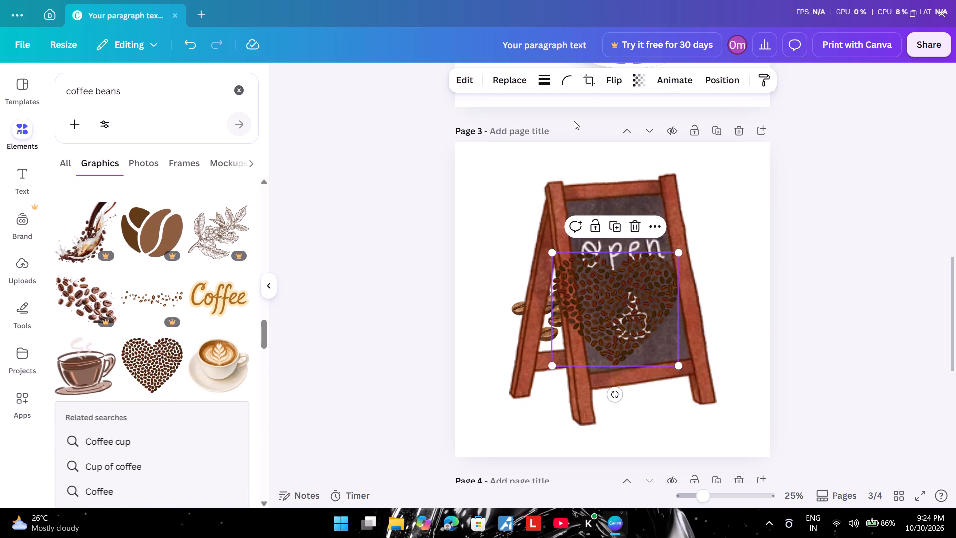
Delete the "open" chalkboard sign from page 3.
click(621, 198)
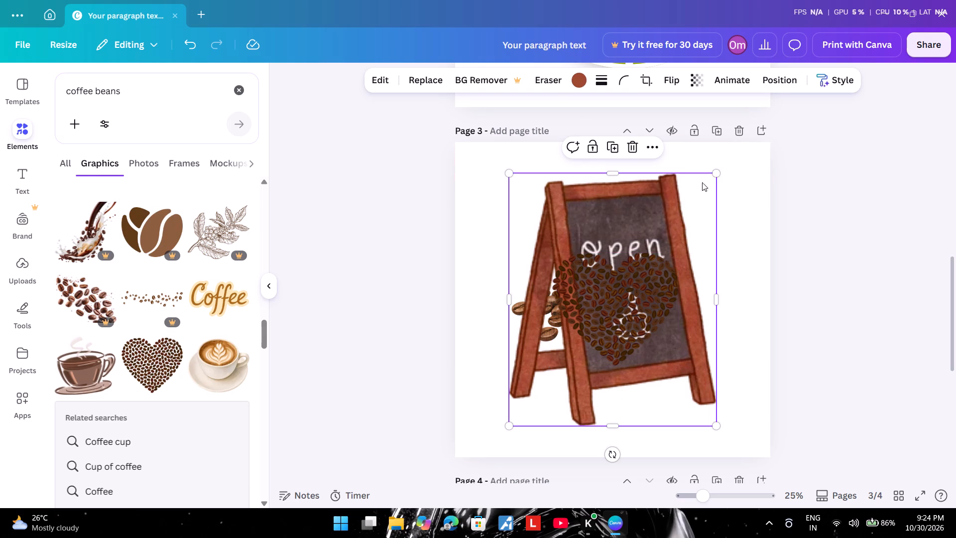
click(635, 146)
Move the coffee bean heart to page 3's lower-left area and the berry branch to the page's upper-left corner.
drag(580, 298, 532, 340)
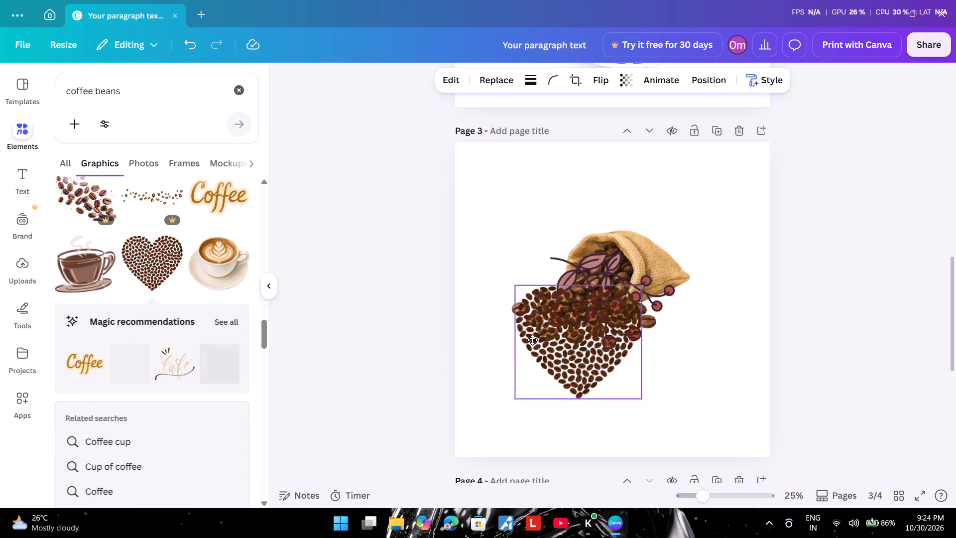
drag(532, 340, 503, 364)
drag(580, 271, 639, 245)
drag(639, 245, 494, 183)
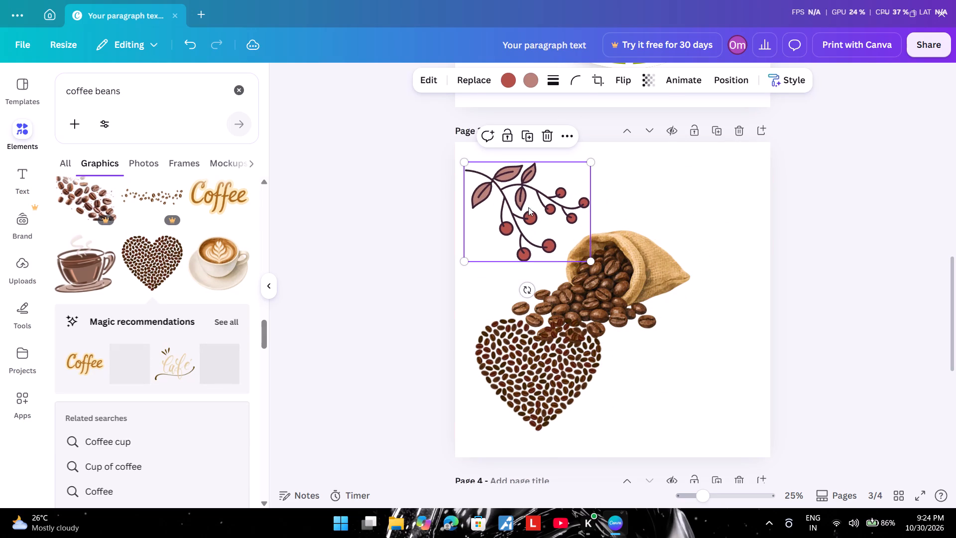
Move the burlap sack graphic up and right on page 3, and scale it down to a little over half its size.
drag(603, 279, 642, 261)
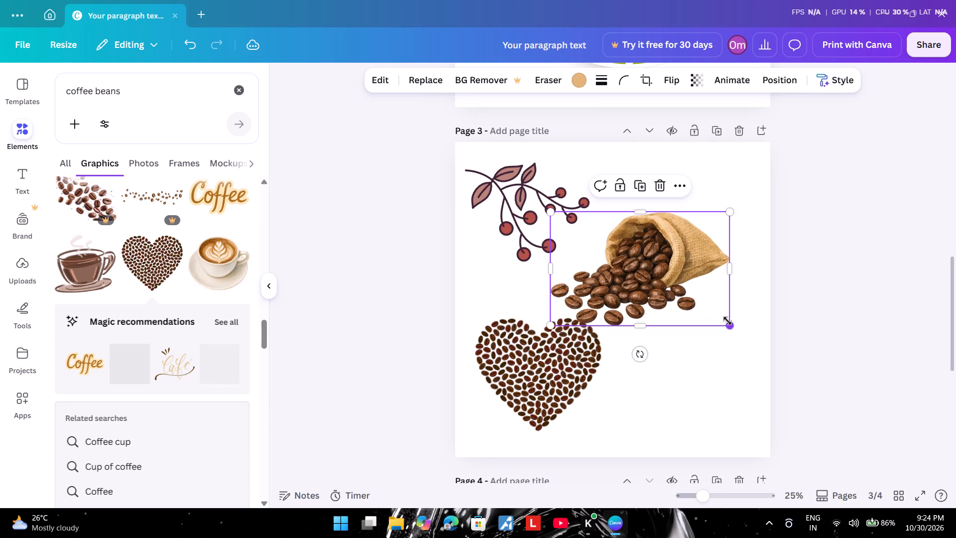
drag(727, 327, 648, 285)
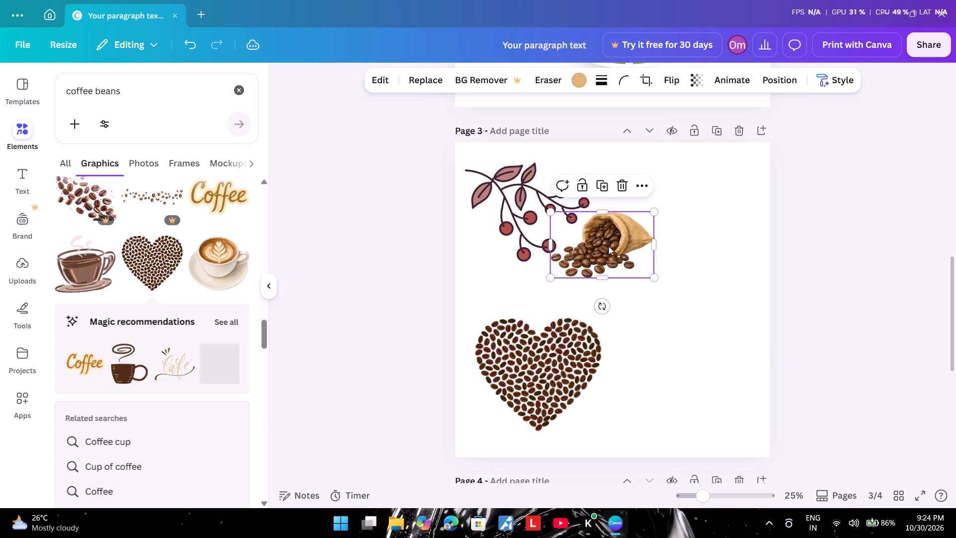
Move the burlap sack graphic down toward the middle of page 3.
drag(606, 244, 620, 293)
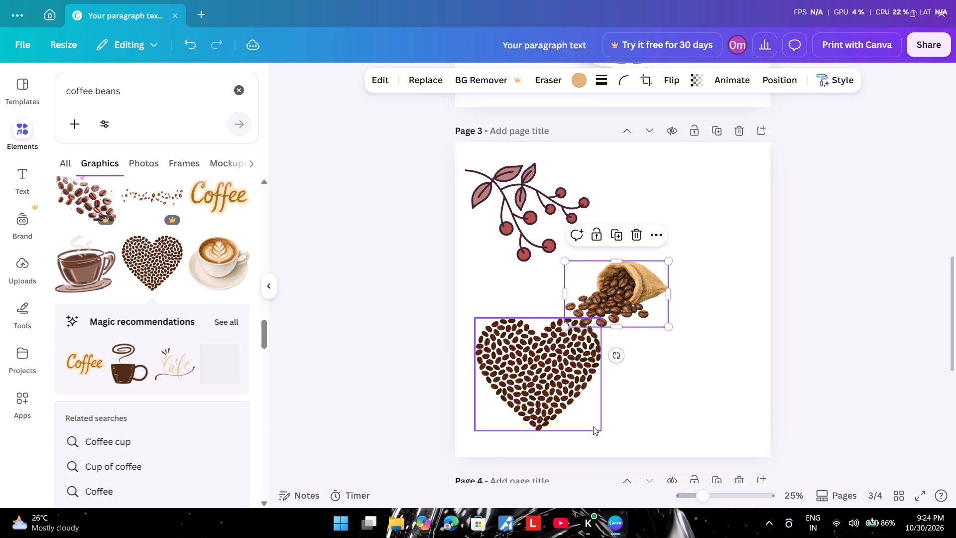
Scale the coffee bean heart down to less than half its size and move it to page 3's upper-right area.
click(592, 416)
drag(600, 429, 521, 357)
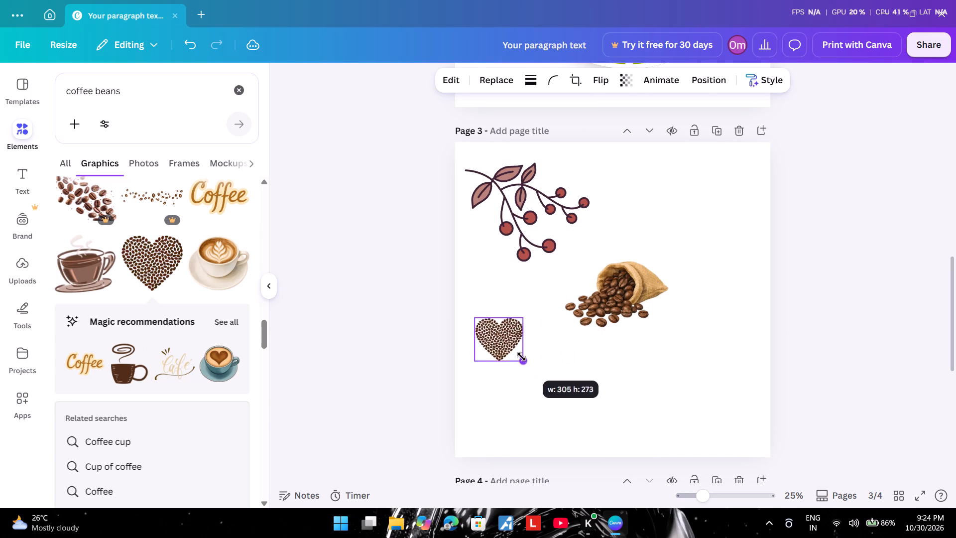
drag(521, 357, 512, 381)
drag(500, 348, 701, 217)
Move the berry branch flush into page 3's upper-left corner and enlarge it slightly.
drag(531, 225, 521, 207)
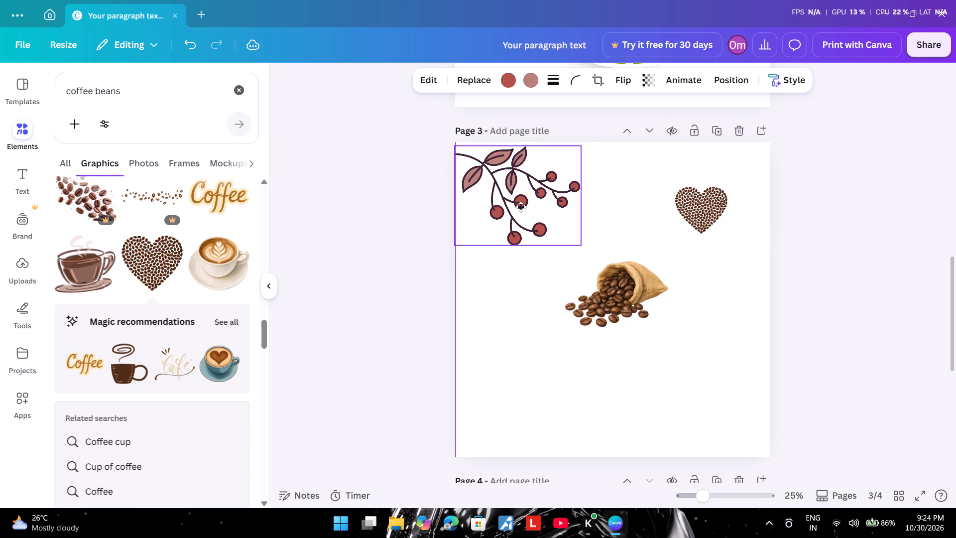
drag(521, 207, 520, 206)
drag(577, 240, 582, 246)
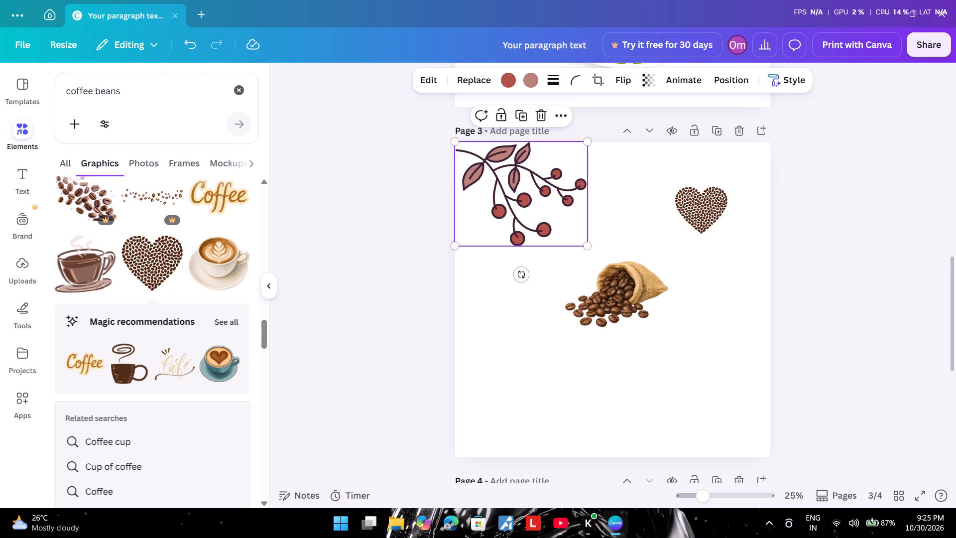
Browse the photo results for coffee beans for images that suit page 3.
click(148, 156)
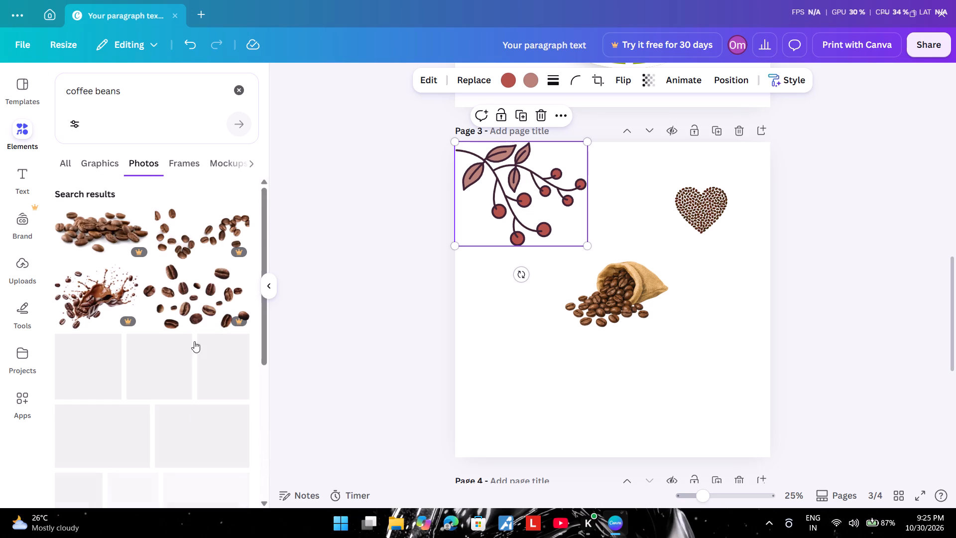
drag(275, 289, 267, 313)
drag(251, 330, 268, 319)
drag(260, 326, 251, 390)
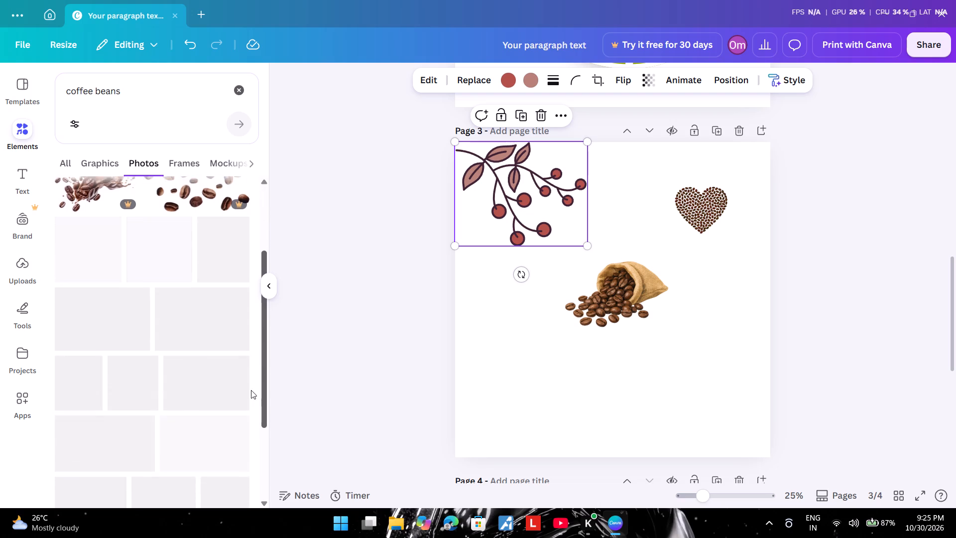
drag(251, 390, 249, 400)
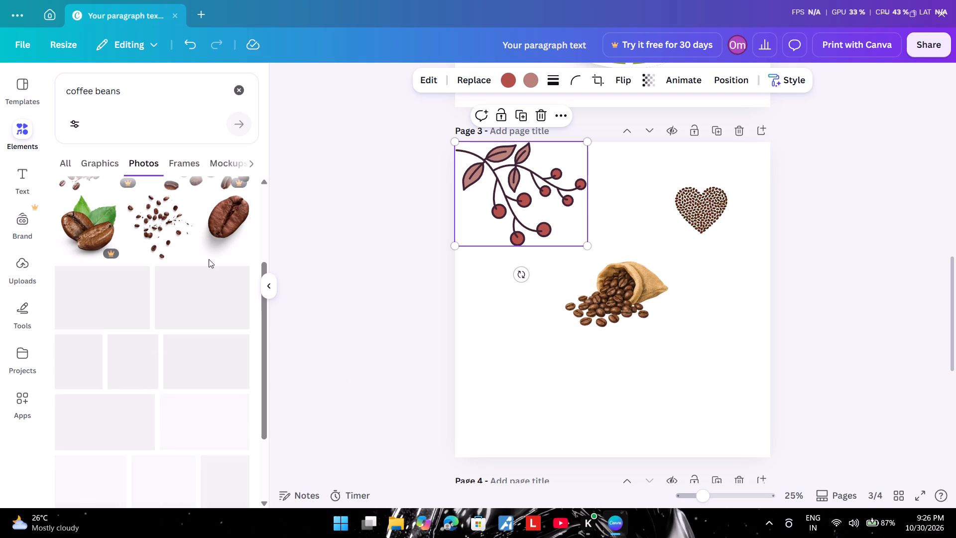
scroll(210, 265, up, 1)
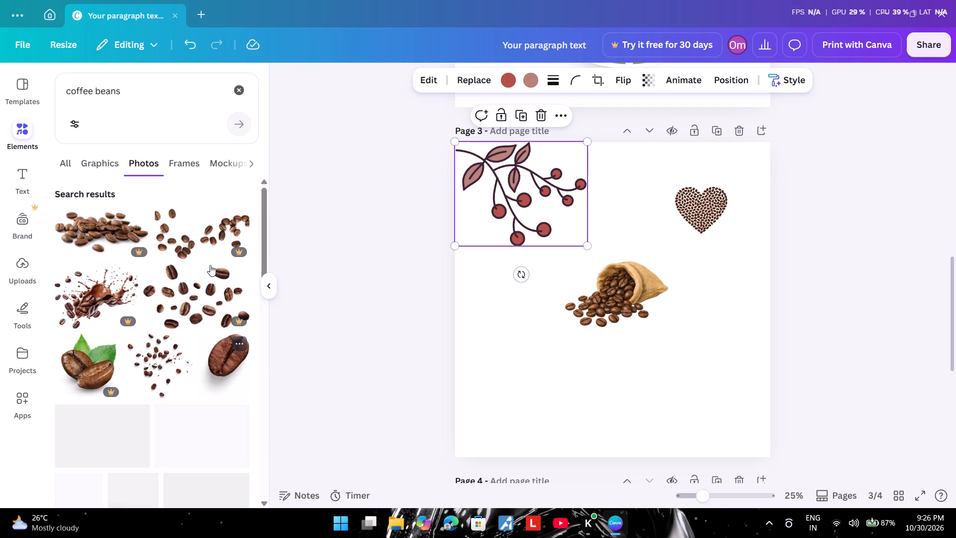
scroll(210, 265, down, 2)
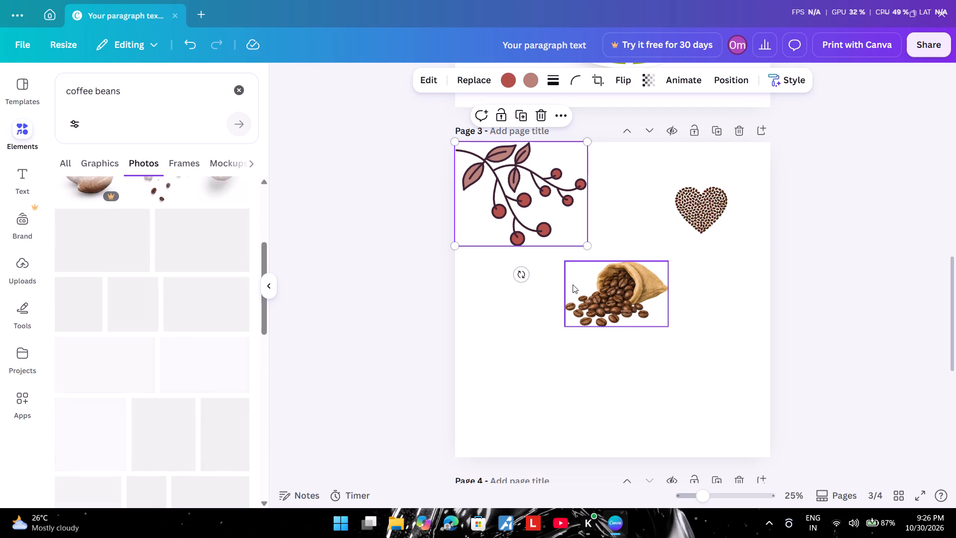
Move the burlap sack graphic slightly down and right, just below the middle of page 3.
drag(616, 309, 630, 338)
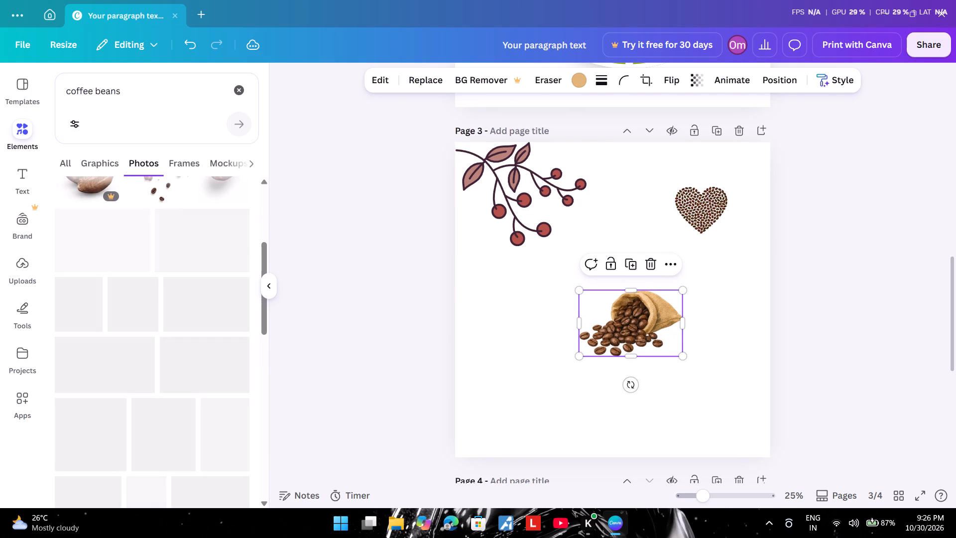
Add several copies of the single dark coffee bean photo to page 3 from the photo results.
click(168, 157)
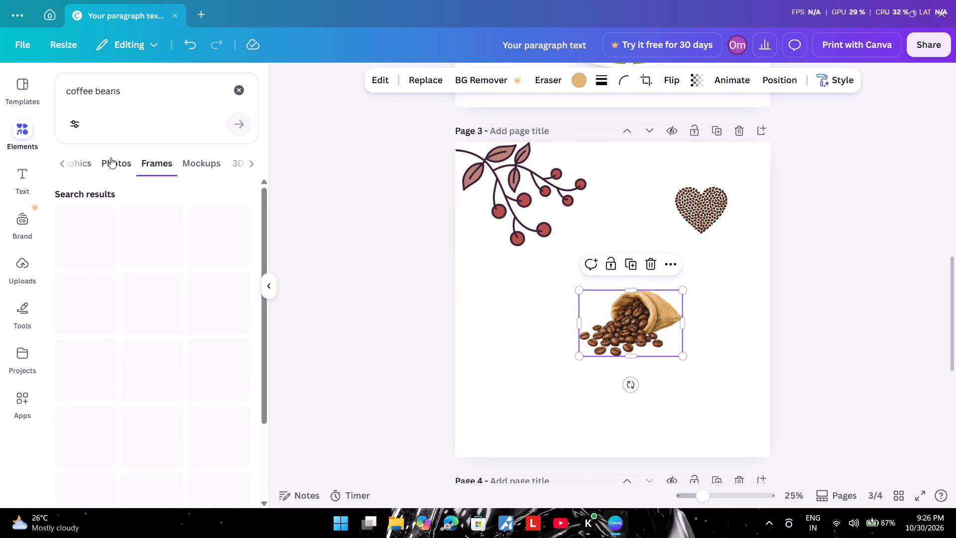
click(111, 157)
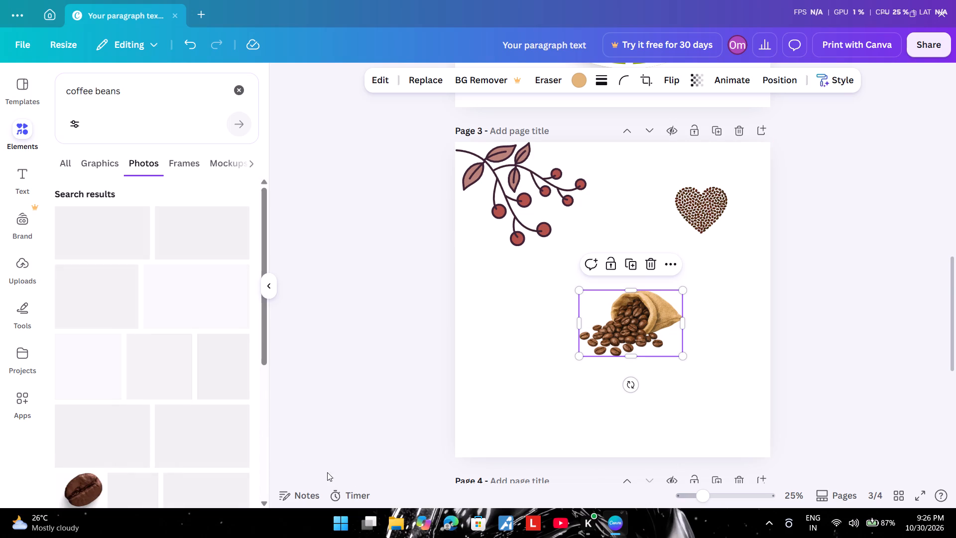
scroll(291, 456, down, 1)
scroll(111, 407, down, 1)
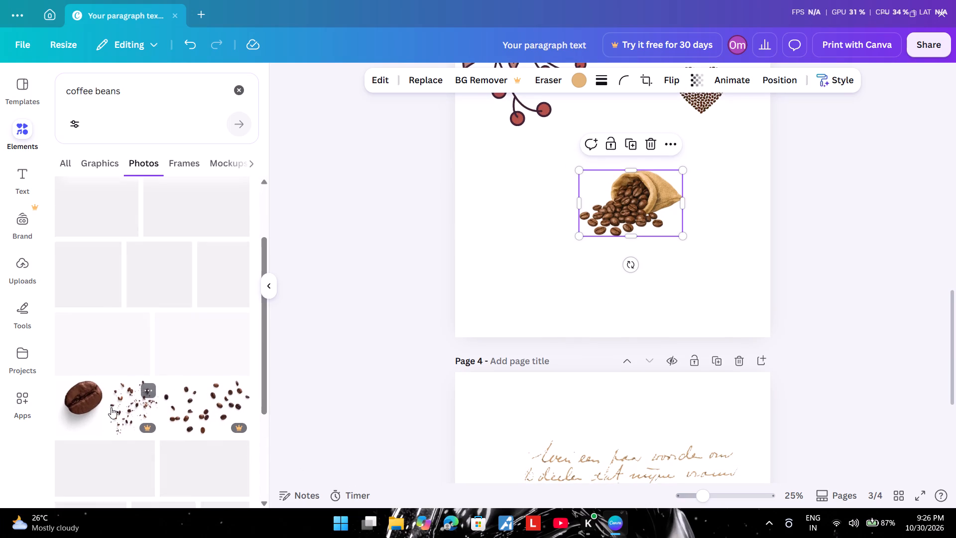
scroll(111, 407, down, 1)
click(97, 410)
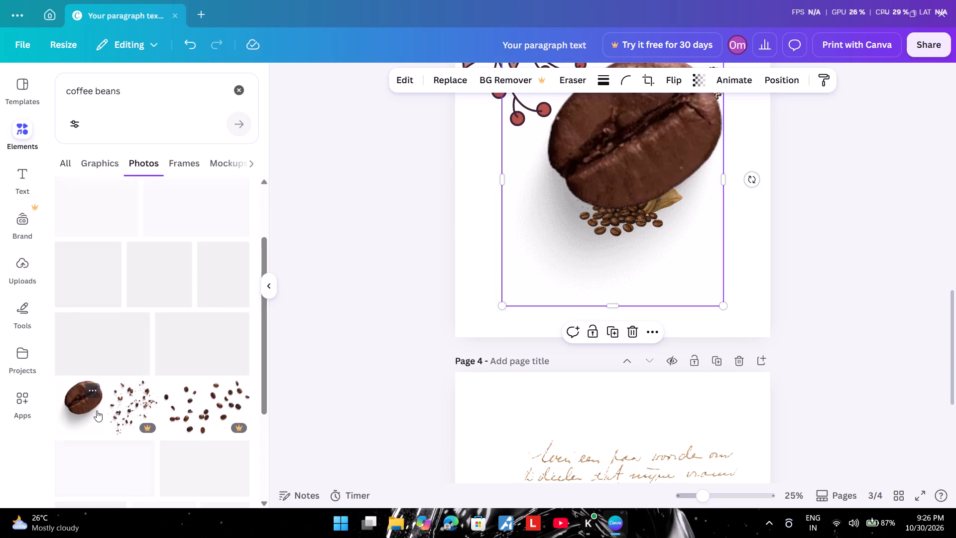
triple_click(97, 410)
Add the photo of a burlap sack spilling coffee beans to page 3 and move it into the page's lower half.
scroll(161, 430, down, 1)
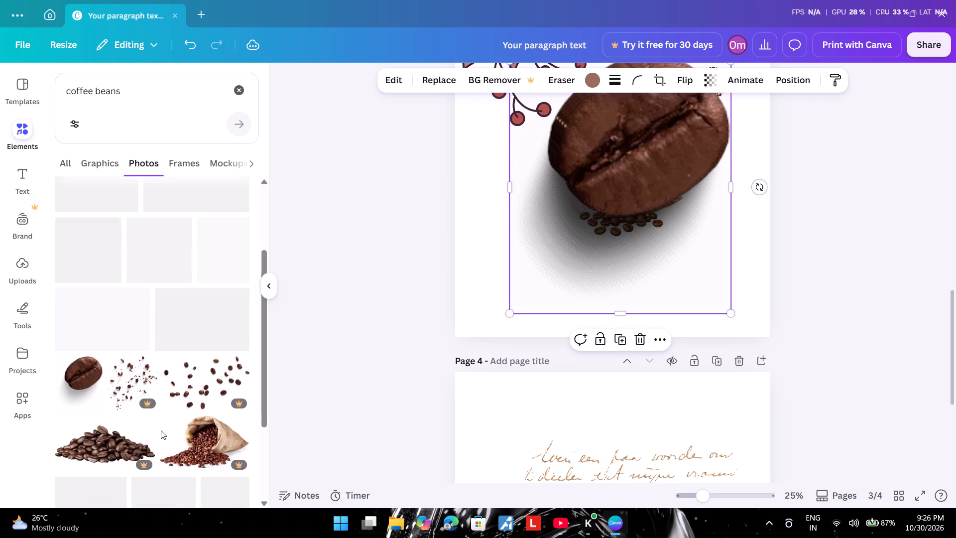
scroll(161, 430, down, 1)
click(203, 385)
scroll(202, 386, down, 2)
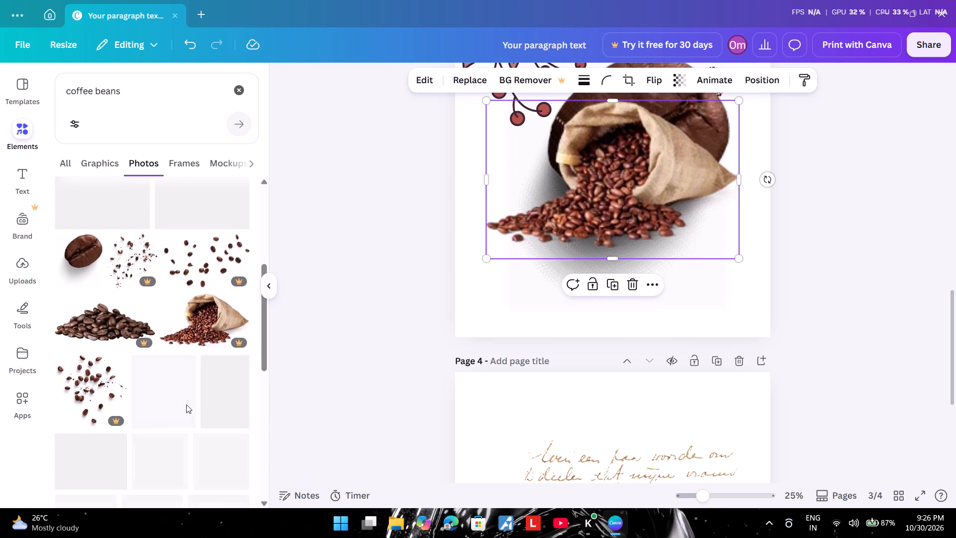
scroll(186, 405, down, 1)
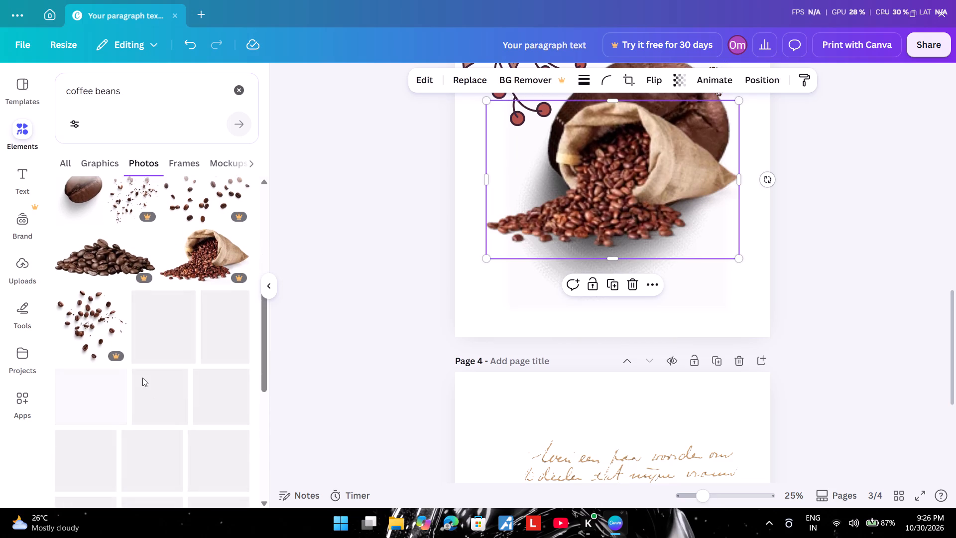
scroll(142, 377, up, 4)
drag(614, 168, 622, 193)
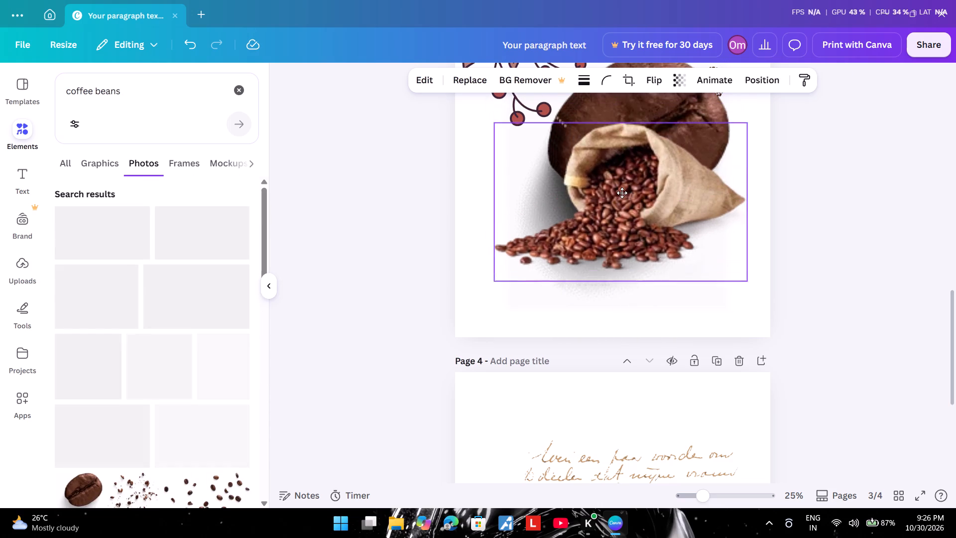
drag(622, 193, 613, 216)
Scale one coffee bean photo copy down to a small bean near page 3's left edge, beside the sack photo.
scroll(483, 141, up, 2)
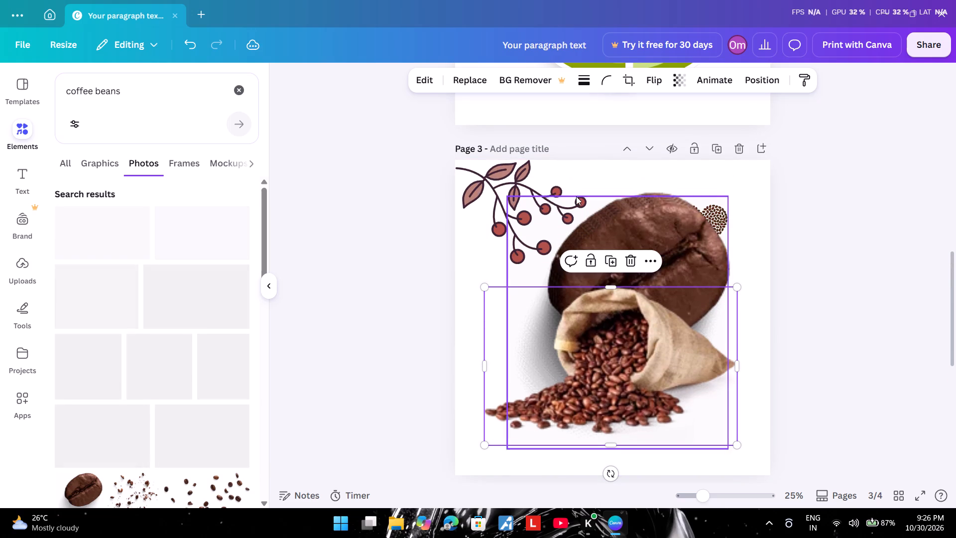
drag(594, 211, 539, 159)
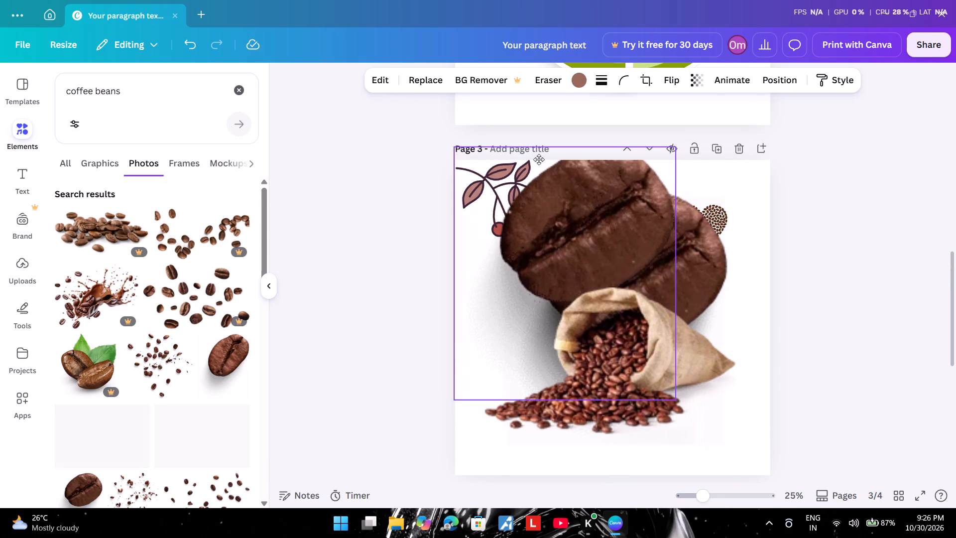
drag(539, 159, 540, 209)
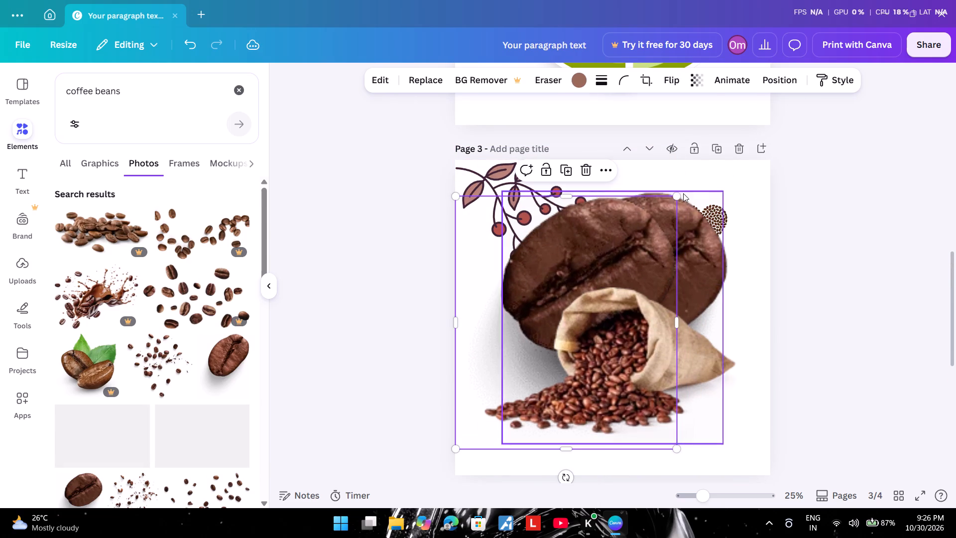
drag(674, 194, 614, 321)
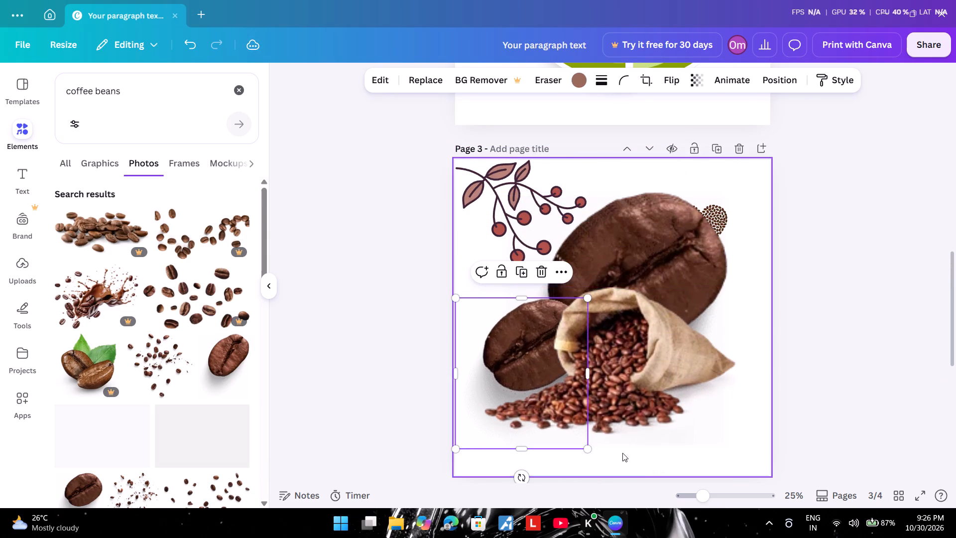
drag(587, 448, 521, 339)
drag(525, 336, 736, 275)
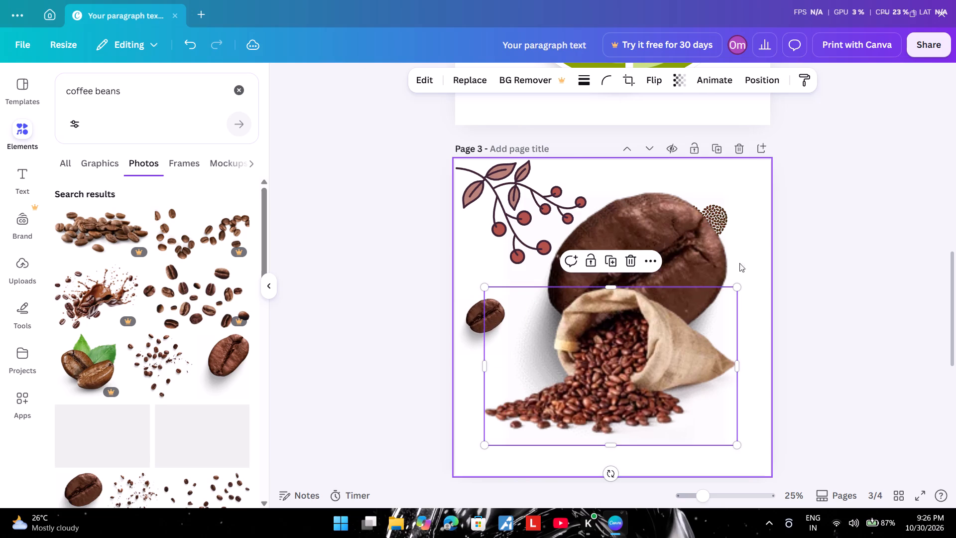
Shrink a second coffee bean photo copy, reshape it into a wide cropped strip, and place it directly beneath the small bean.
click(675, 211)
drag(511, 196, 625, 251)
drag(728, 448, 729, 444)
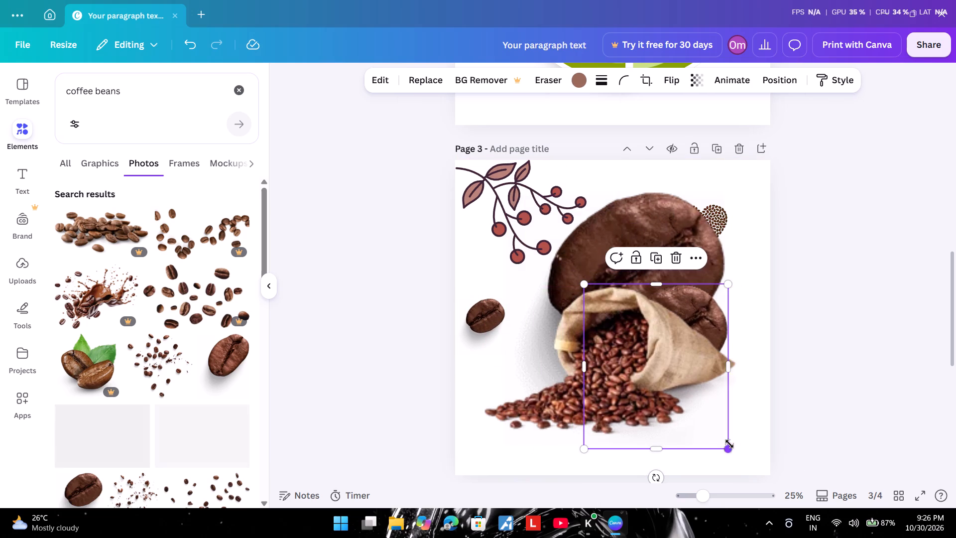
drag(729, 444, 650, 262)
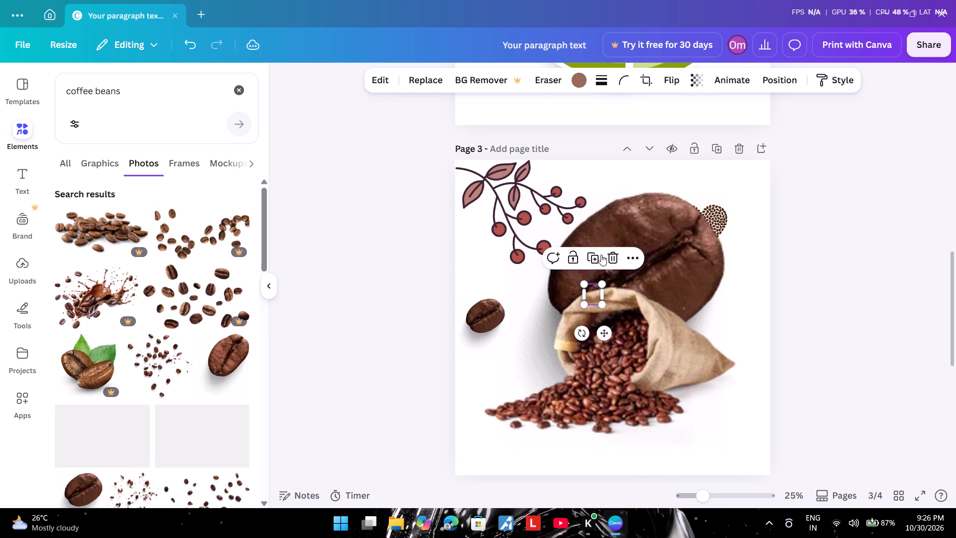
drag(591, 289, 553, 274)
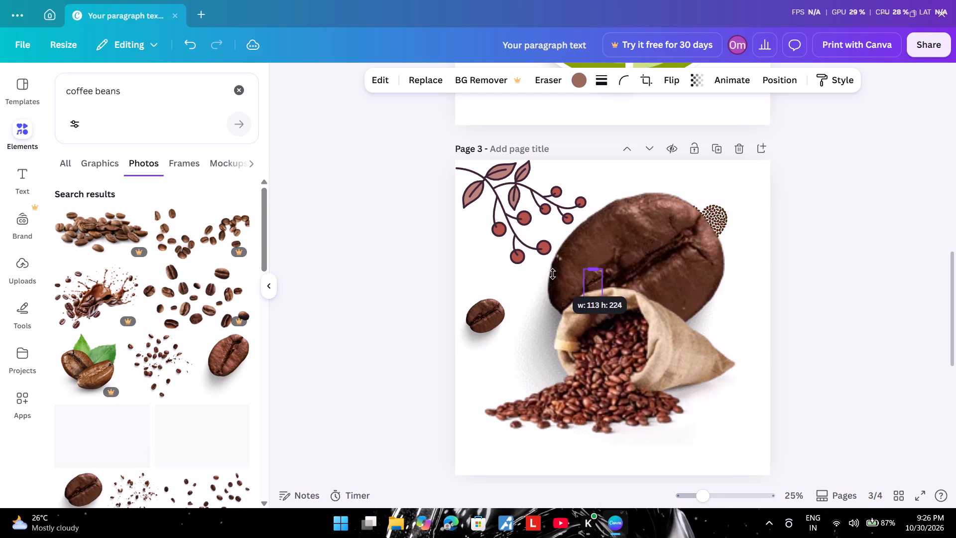
drag(553, 274, 556, 275)
drag(600, 285, 669, 313)
click(605, 282)
drag(607, 282, 581, 280)
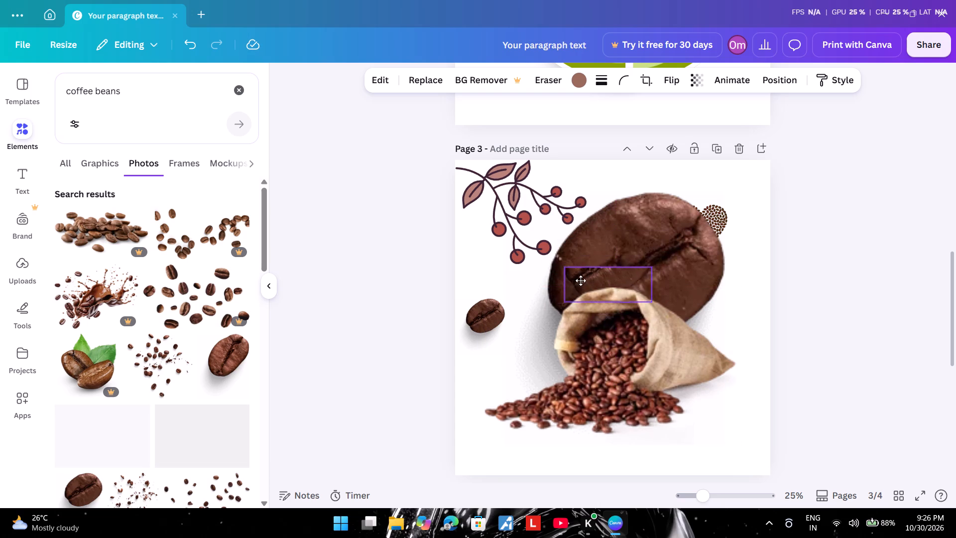
drag(581, 280, 491, 349)
click(491, 349)
click(539, 338)
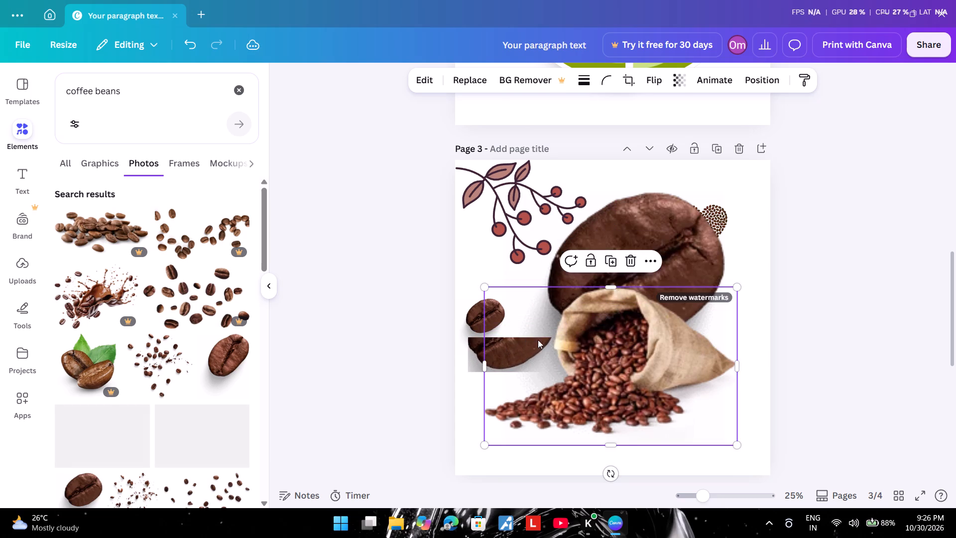
click(534, 343)
click(530, 345)
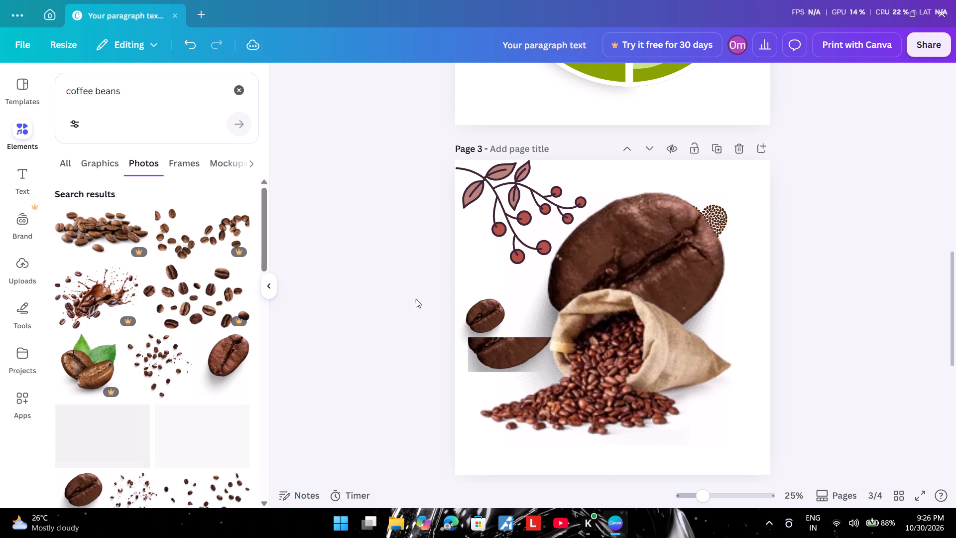
Scale the burlap sack photo down to about half its size in page 3's lower-right area.
scroll(407, 305, down, 1)
scroll(232, 373, down, 4)
scroll(240, 361, up, 1)
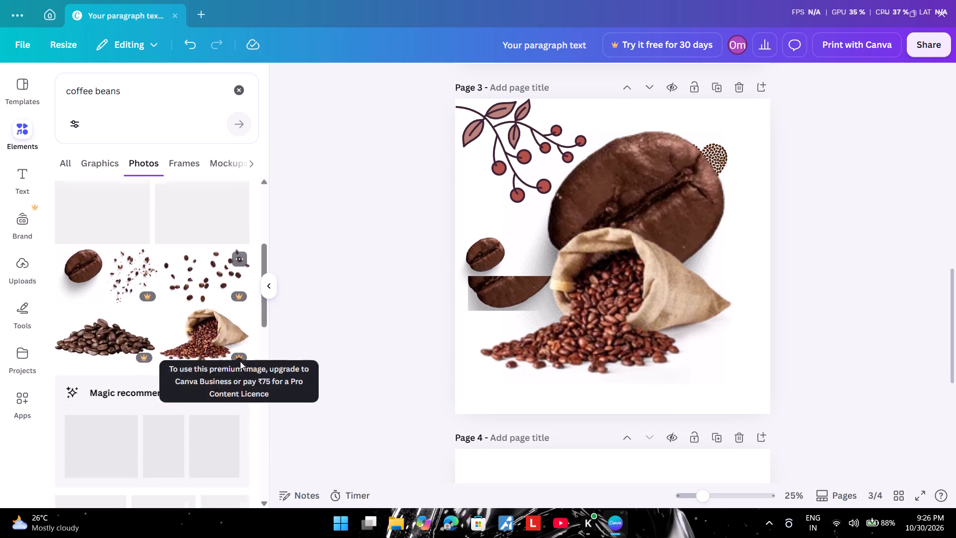
scroll(240, 361, up, 2)
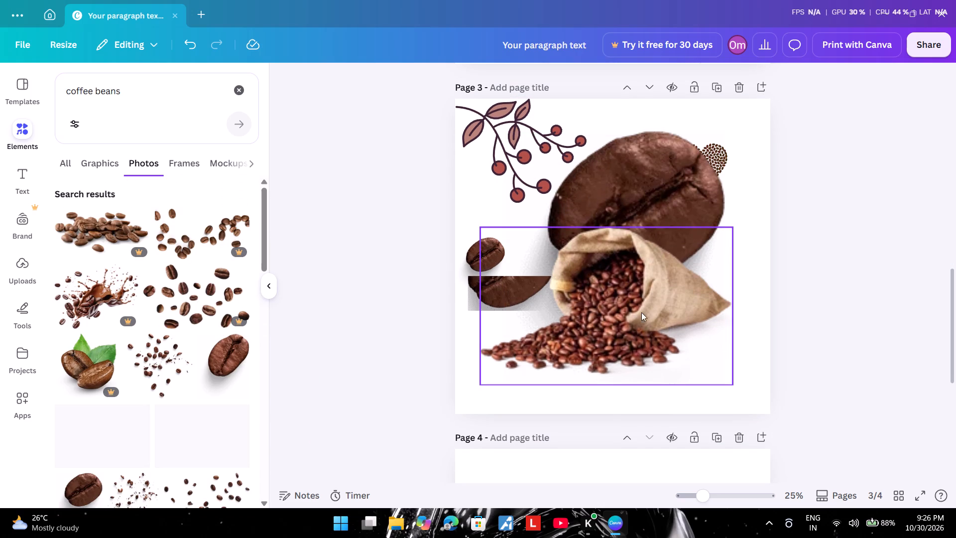
click(641, 312)
drag(479, 231, 534, 275)
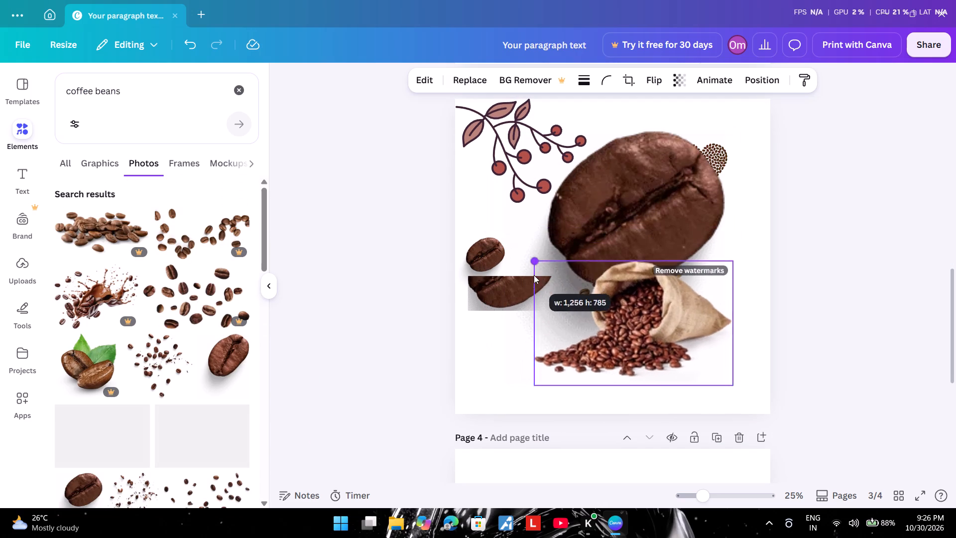
drag(534, 275, 602, 311)
Scale one of the two large coffee bean photos down to a small bean in page 3's lower-left area.
click(596, 218)
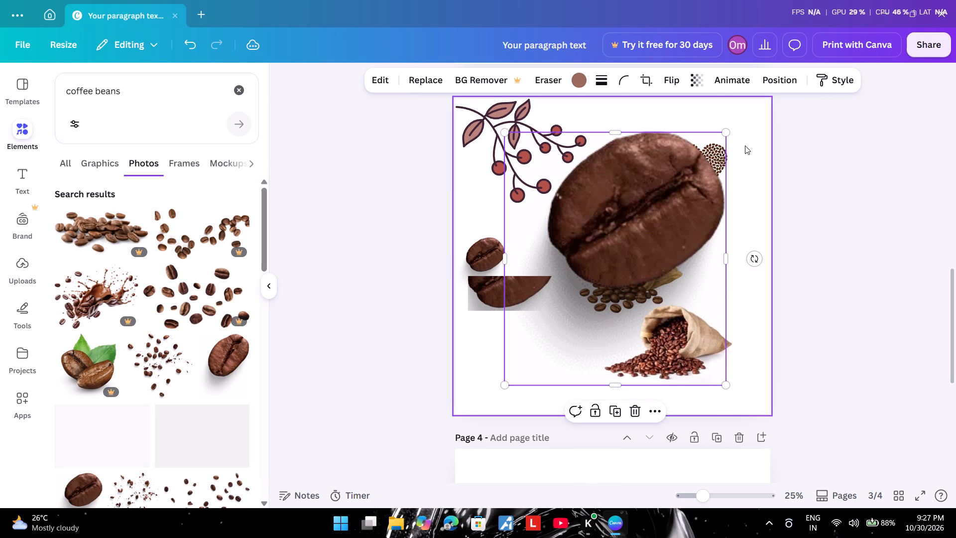
drag(725, 134, 626, 232)
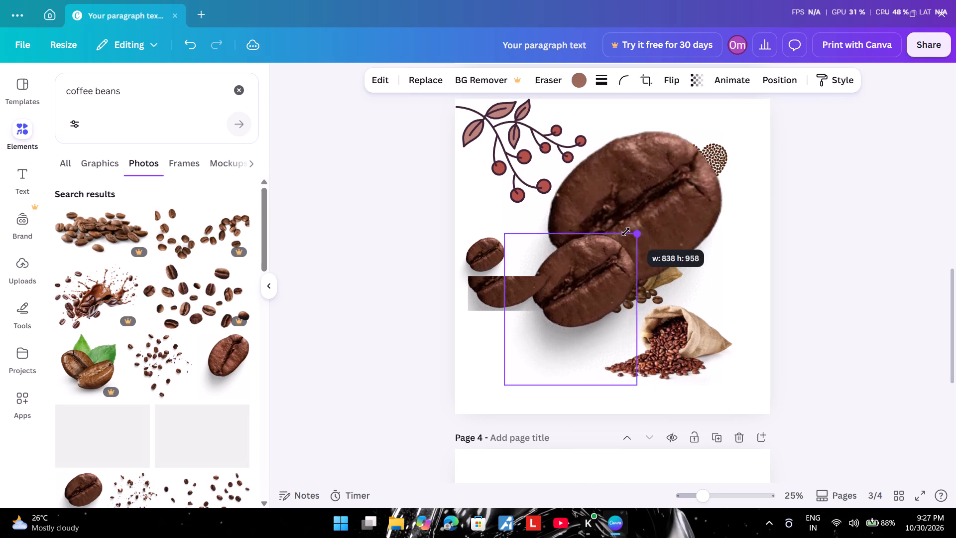
drag(626, 232, 575, 332)
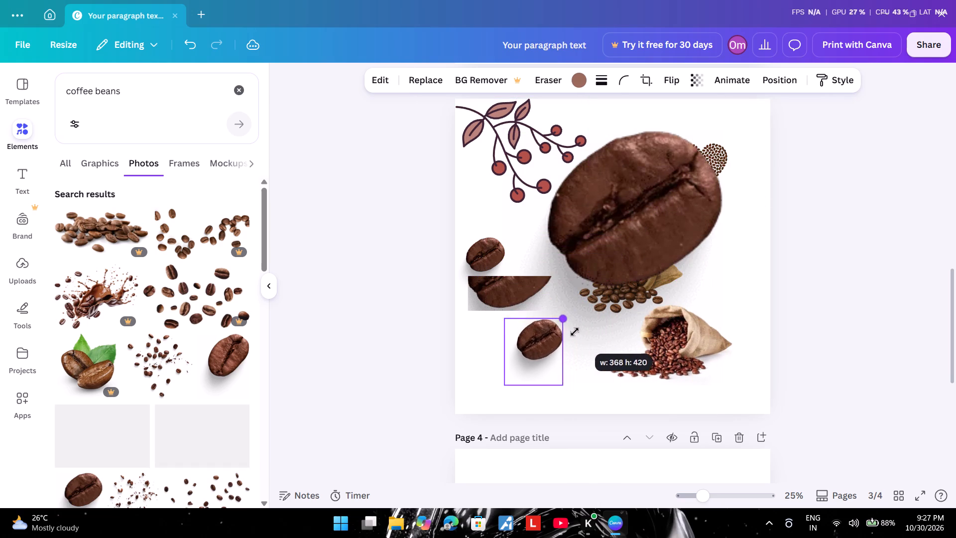
drag(575, 332, 568, 342)
Shrink the remaining large coffee bean photo to a small bean overlapping the top of the bean-patterned heart.
click(568, 342)
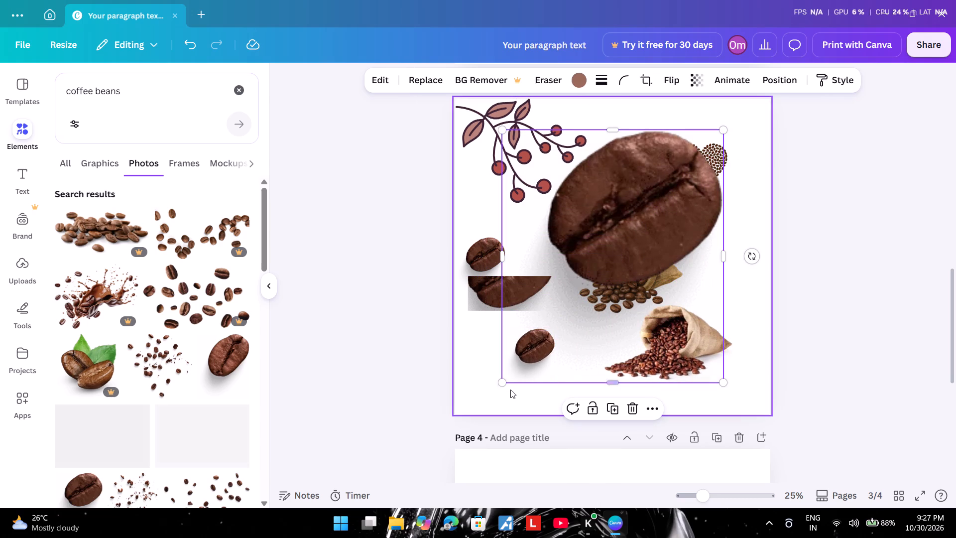
drag(505, 381, 660, 193)
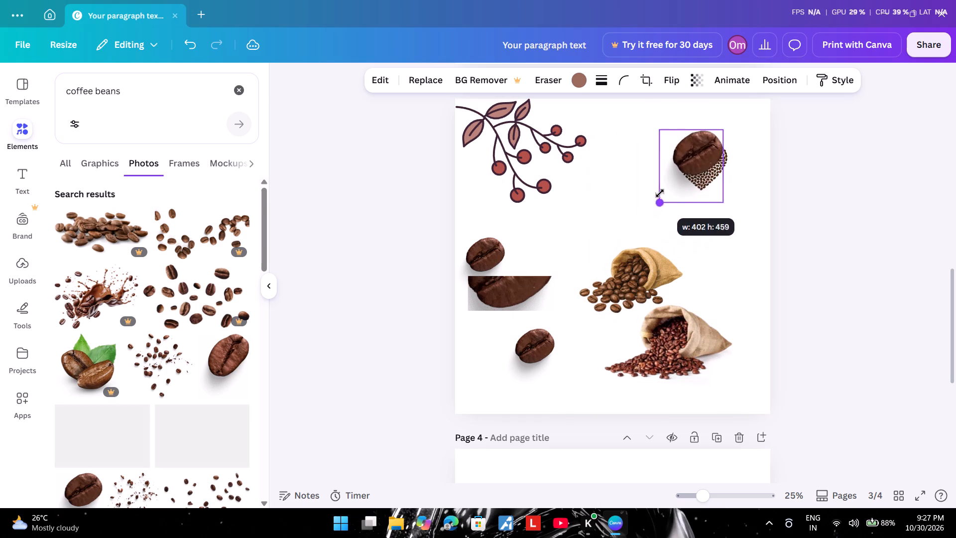
drag(660, 193, 682, 164)
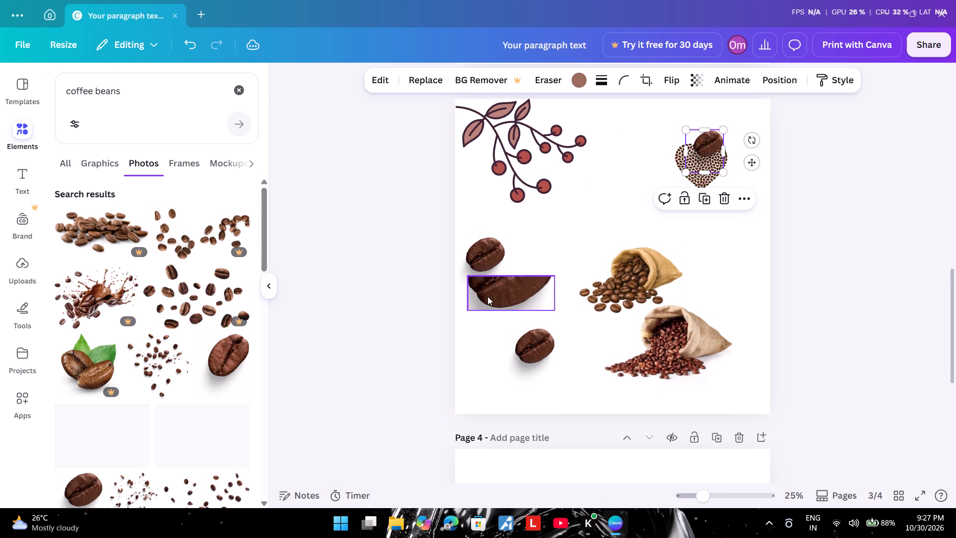
Enlarge the cropped coffee bean strip and extend its crop upward to about 740 by 714 to uncover the bean's full height.
click(492, 295)
drag(556, 278, 572, 230)
drag(570, 234, 553, 265)
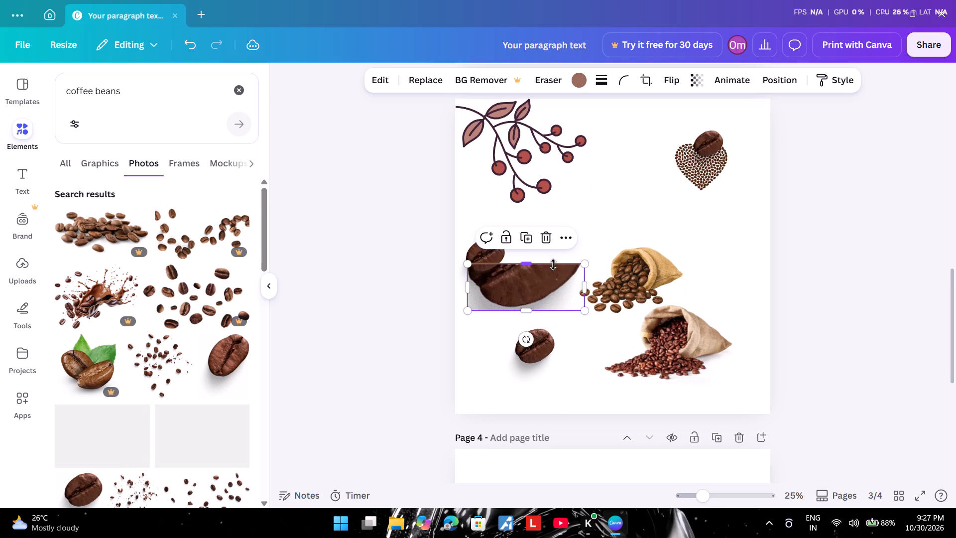
drag(553, 265, 541, 271)
drag(532, 263, 545, 197)
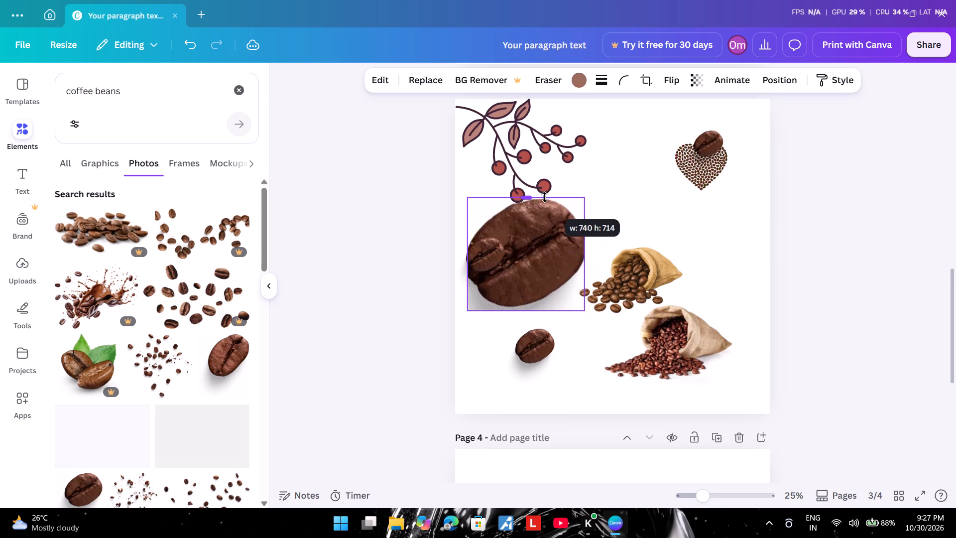
drag(545, 197, 545, 197)
click(545, 197)
Extend the uncropped bean photo out to page 3's left edge, adjust its right side, and stretch its top edge higher.
drag(465, 251, 462, 250)
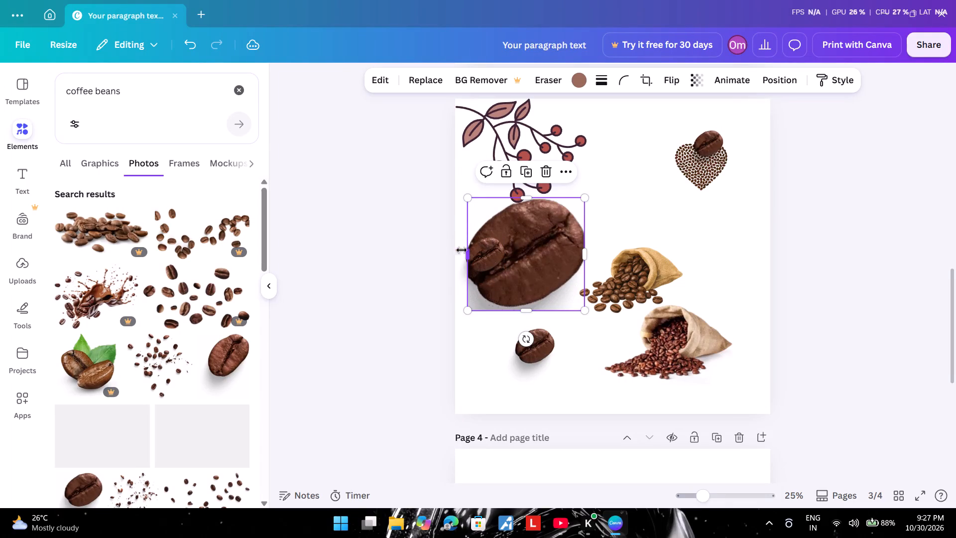
drag(462, 250, 454, 250)
drag(586, 257, 601, 257)
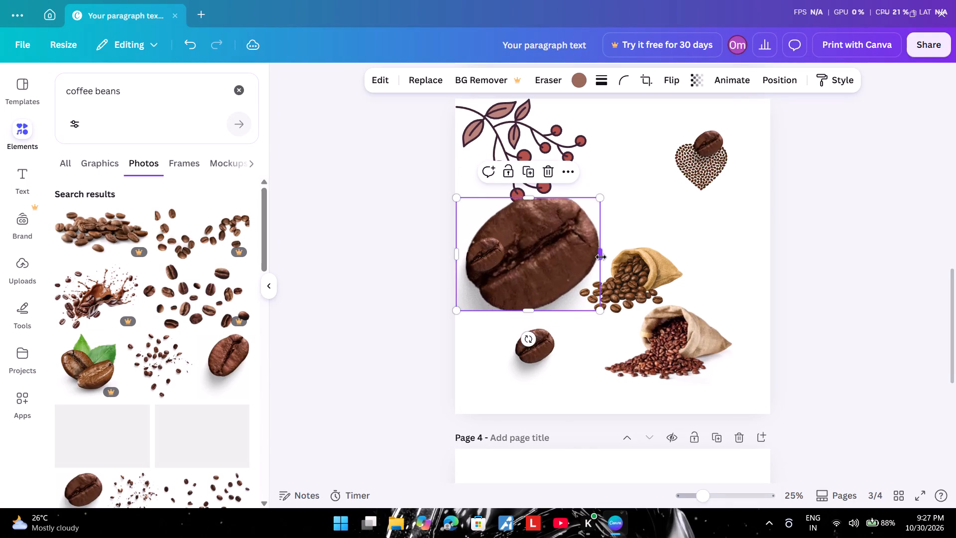
click(613, 257)
drag(613, 258, 599, 259)
click(561, 252)
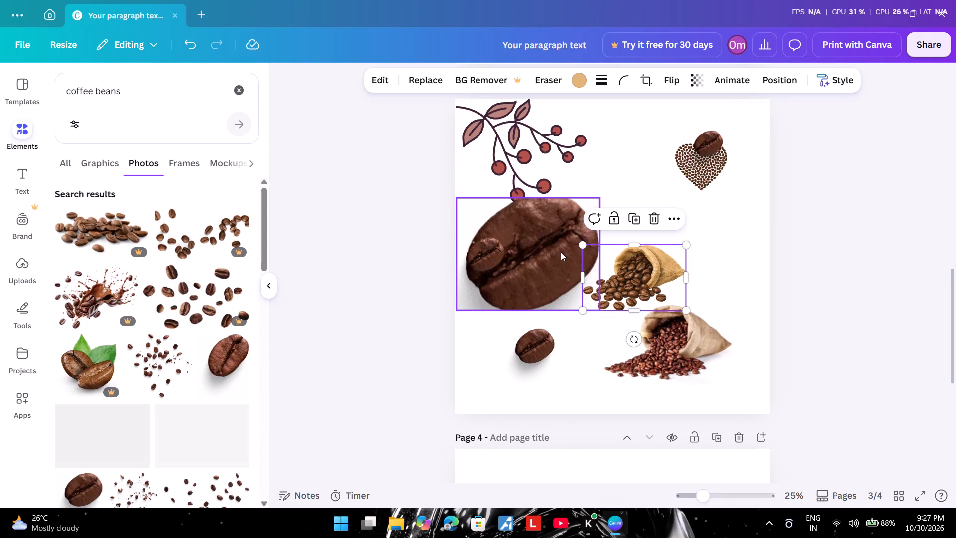
drag(599, 256, 587, 250)
click(587, 250)
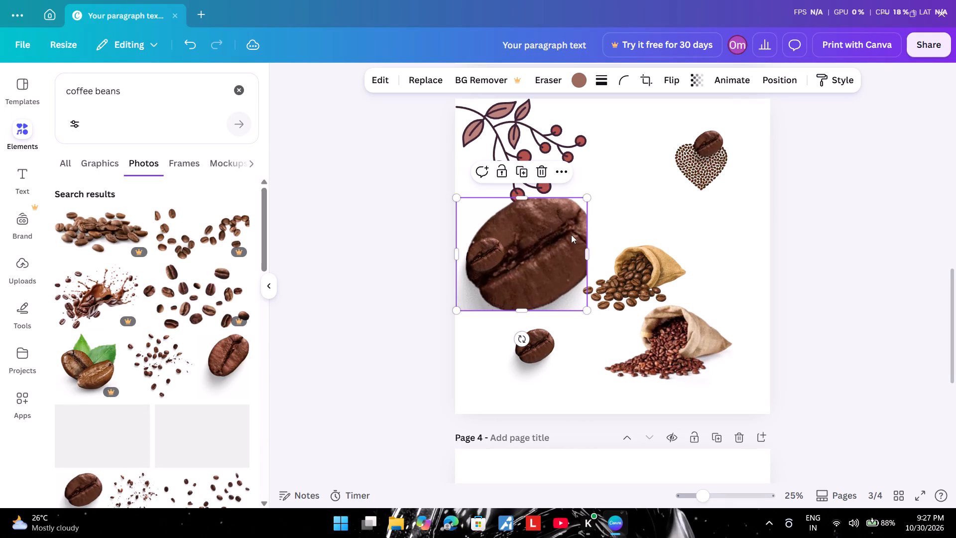
drag(524, 199, 521, 170)
Shrink the uncropped bean photo to about 237 by 205, widening its frame around the bean, above the small bean at page 3's left edge.
drag(588, 309, 625, 320)
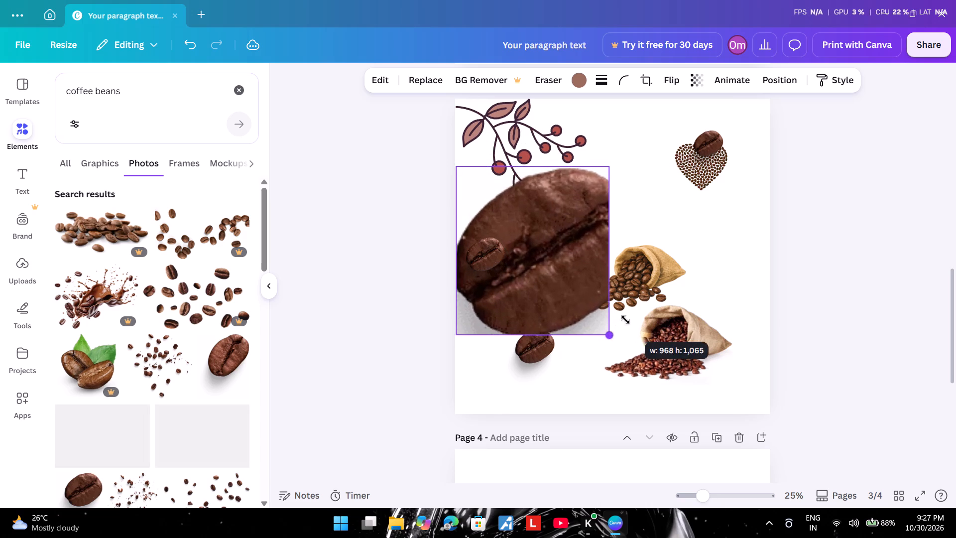
drag(625, 320, 508, 230)
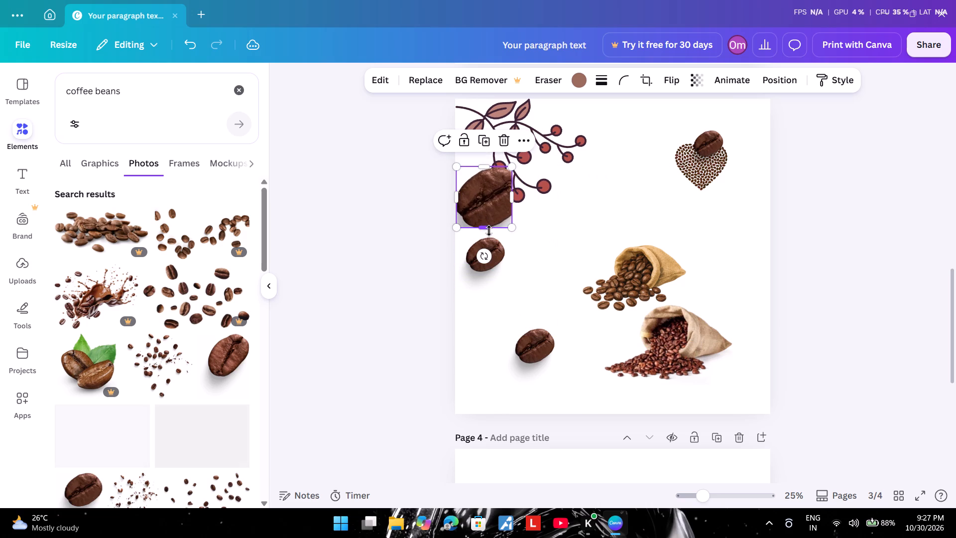
drag(488, 231, 486, 235)
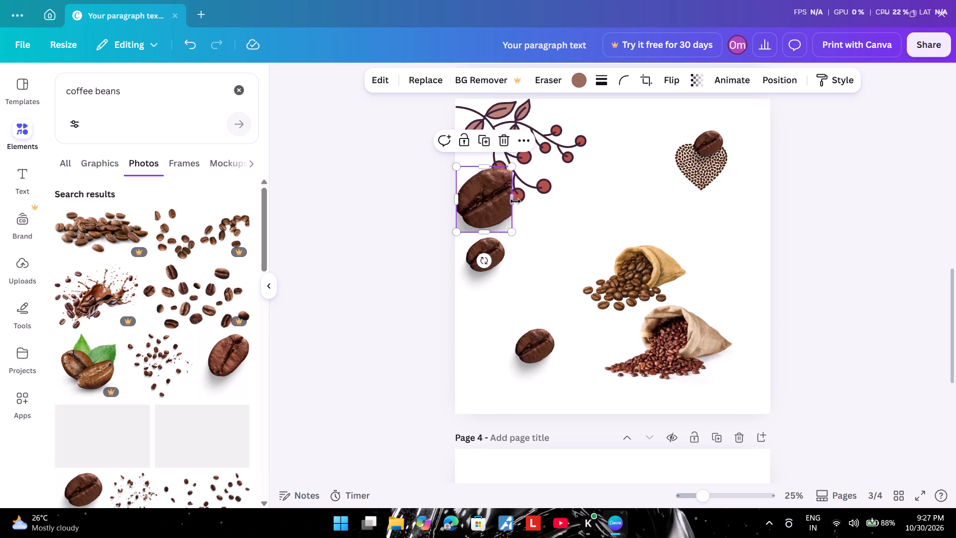
drag(512, 201, 536, 204)
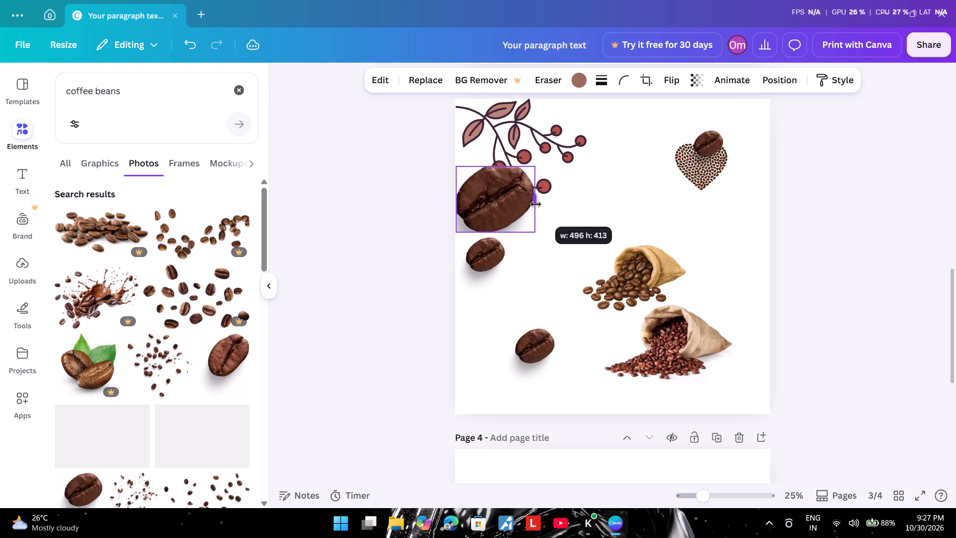
drag(536, 204, 532, 208)
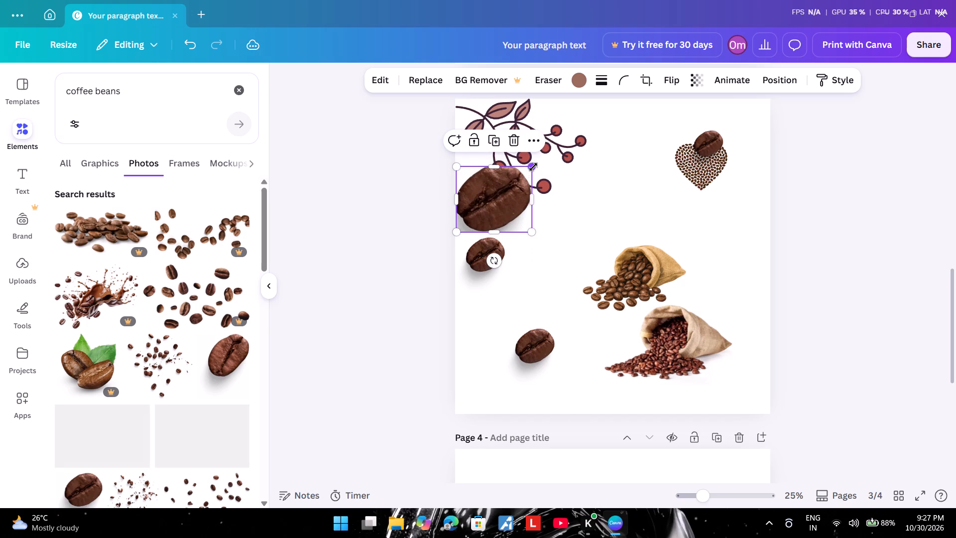
drag(533, 168, 494, 199)
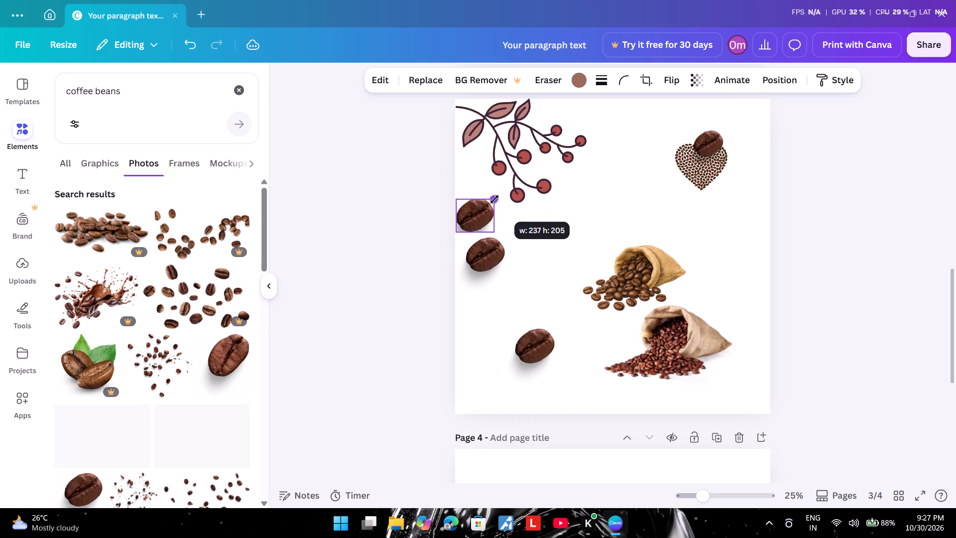
drag(494, 199, 494, 200)
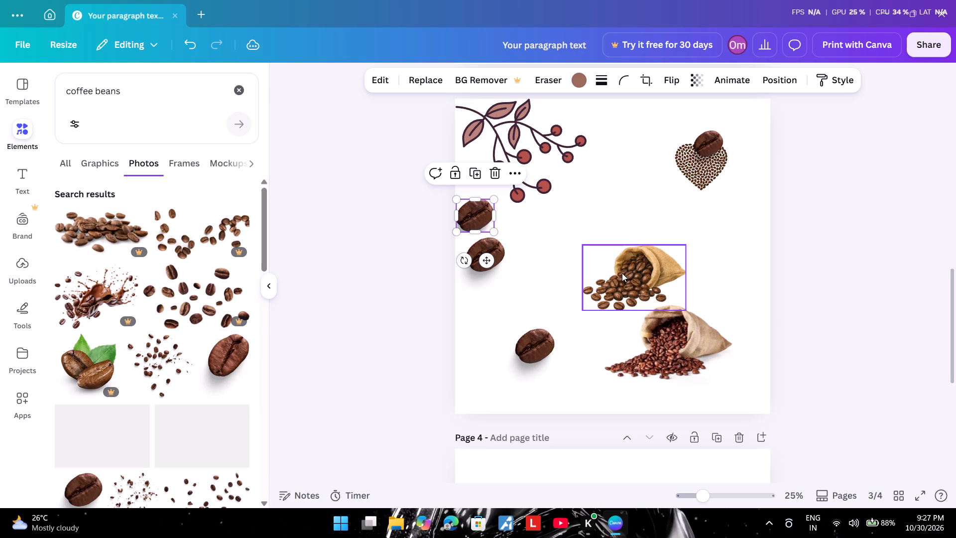
Move the golden sack of coffee beans up to sit below the bean-patterned heart.
drag(641, 260, 664, 235)
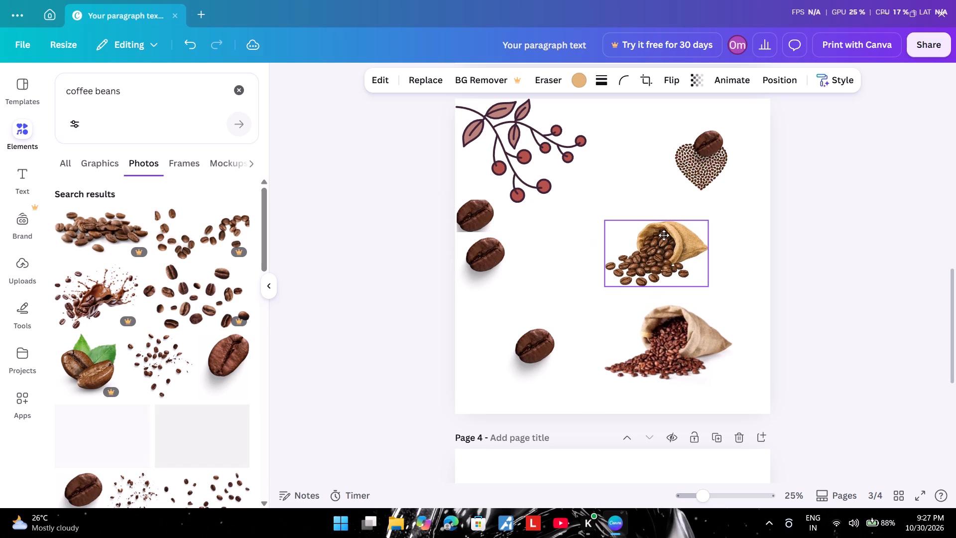
drag(664, 235, 657, 234)
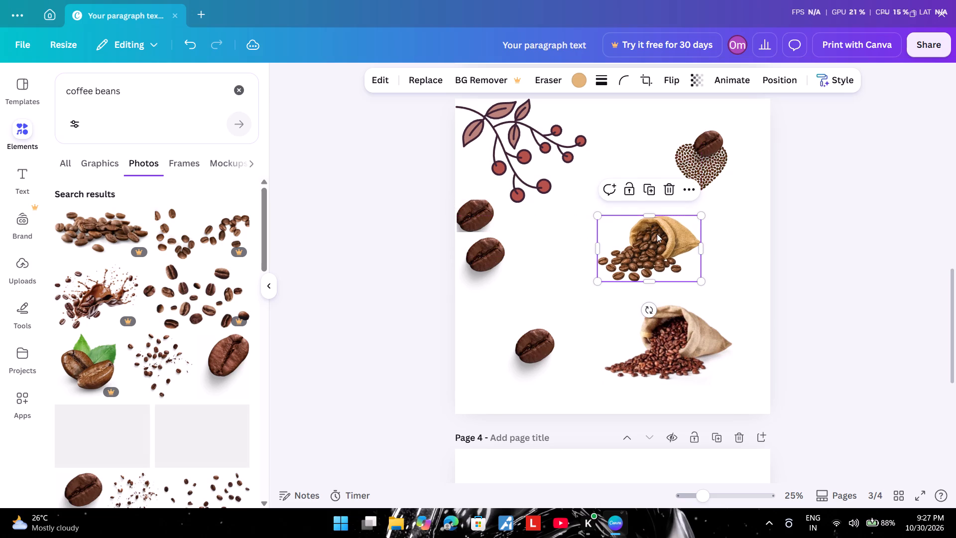
Move the burlap sack photo up so it overlaps the golden sack of coffee beans.
drag(682, 337, 684, 263)
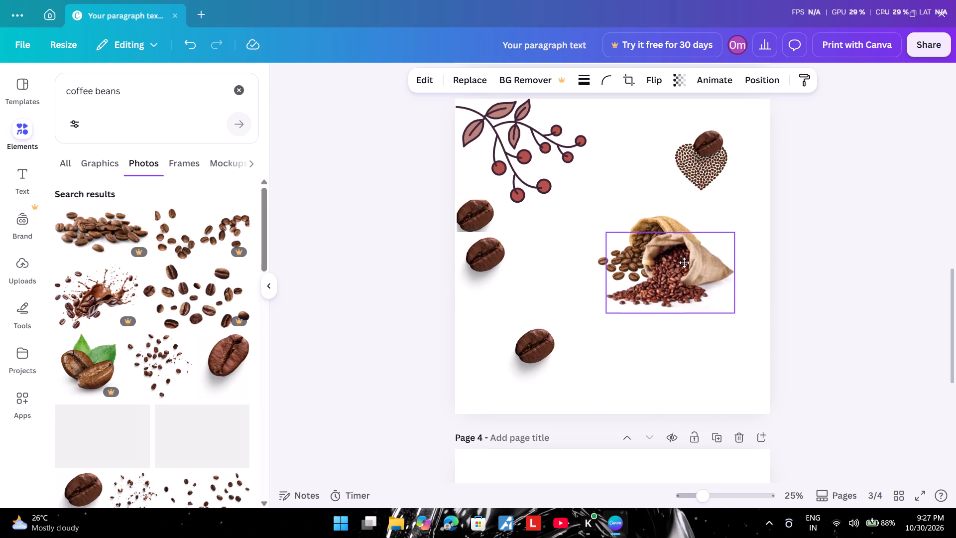
drag(684, 263, 671, 238)
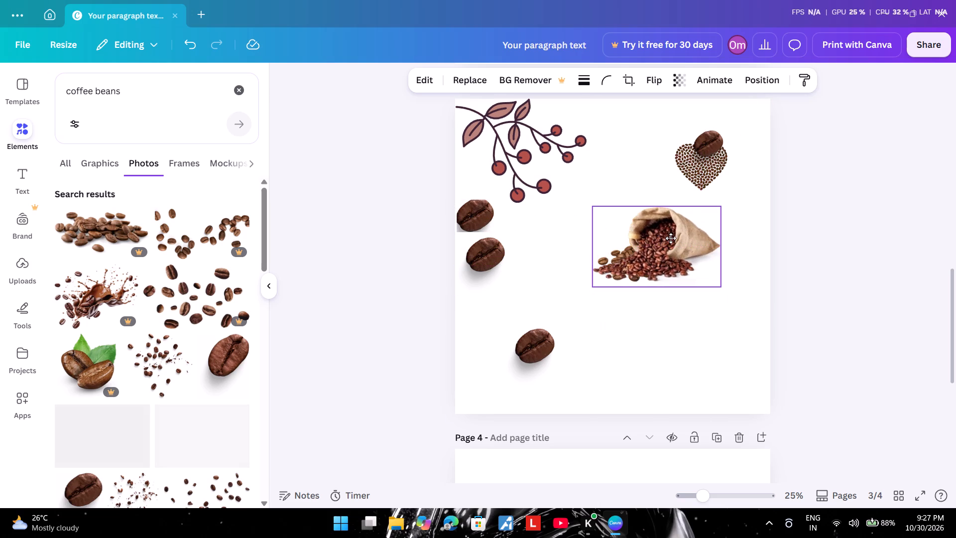
drag(671, 238, 681, 242)
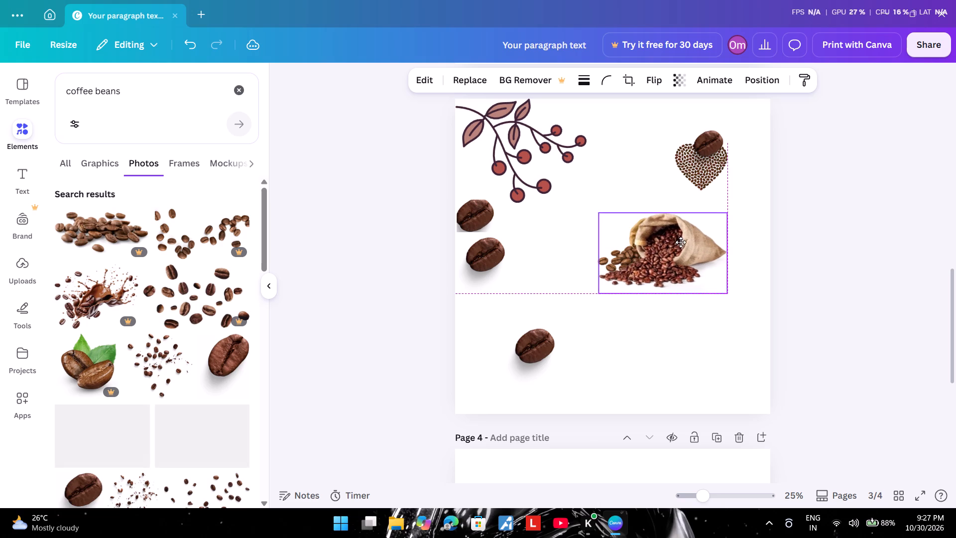
drag(681, 242, 681, 242)
drag(678, 244, 673, 246)
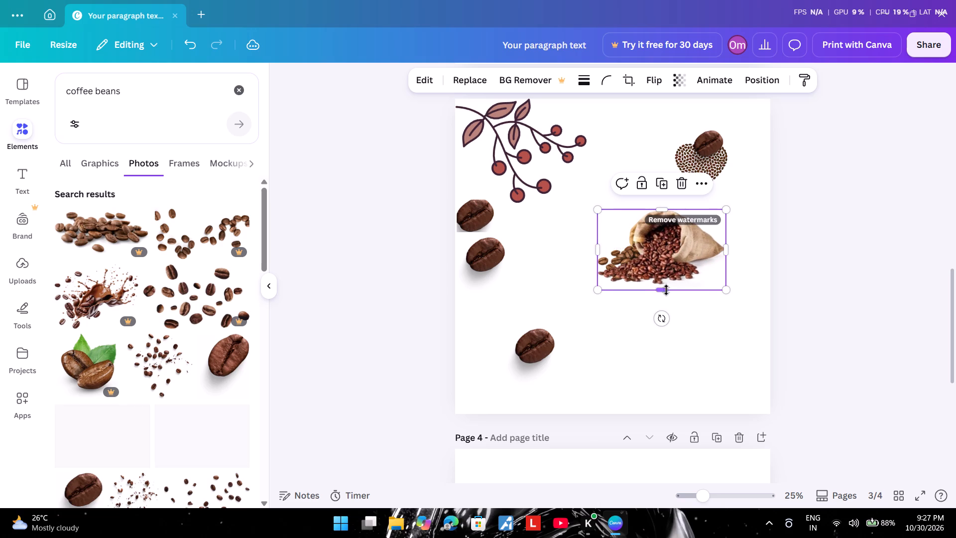
Rotate the burlap sack photo slightly counter-clockwise and fine-tune its position over the golden sack.
drag(663, 317, 668, 314)
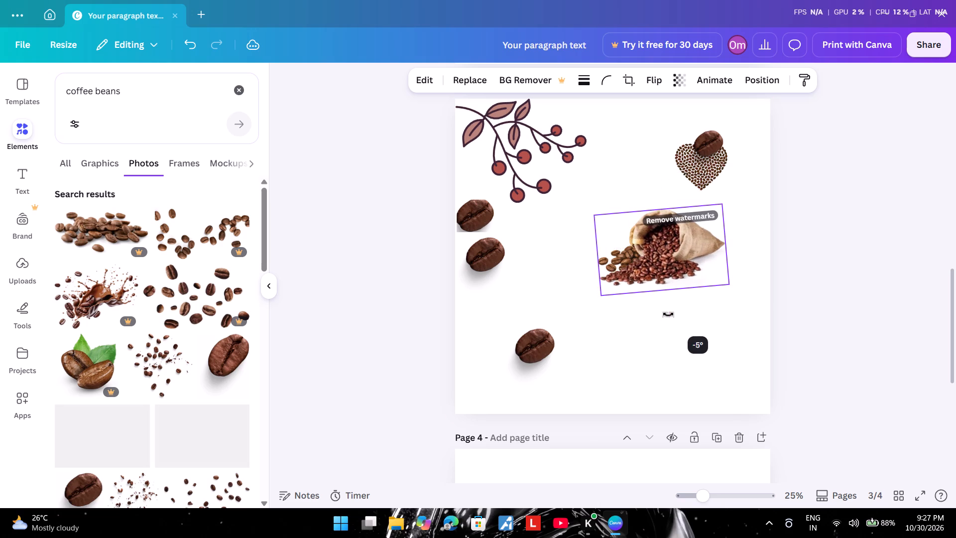
drag(668, 314, 675, 306)
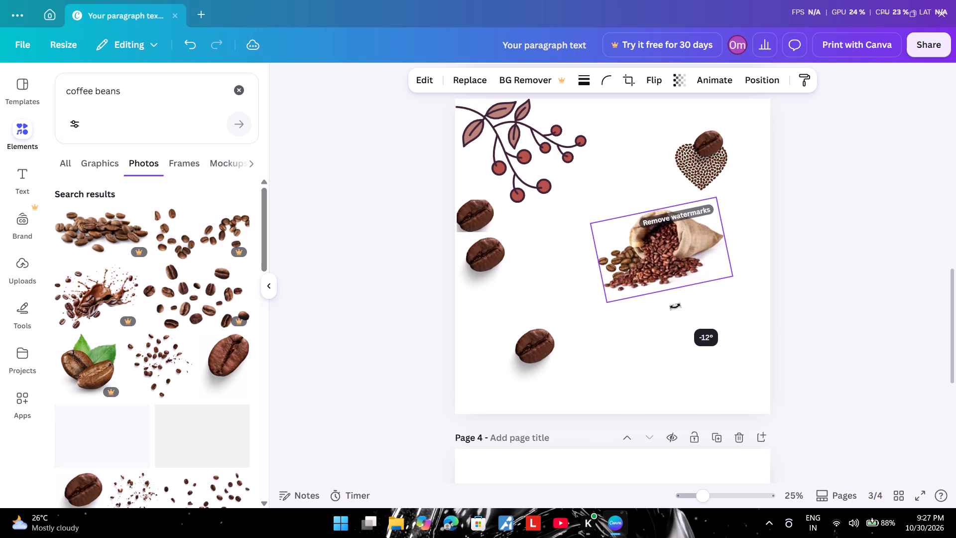
drag(675, 306, 676, 305)
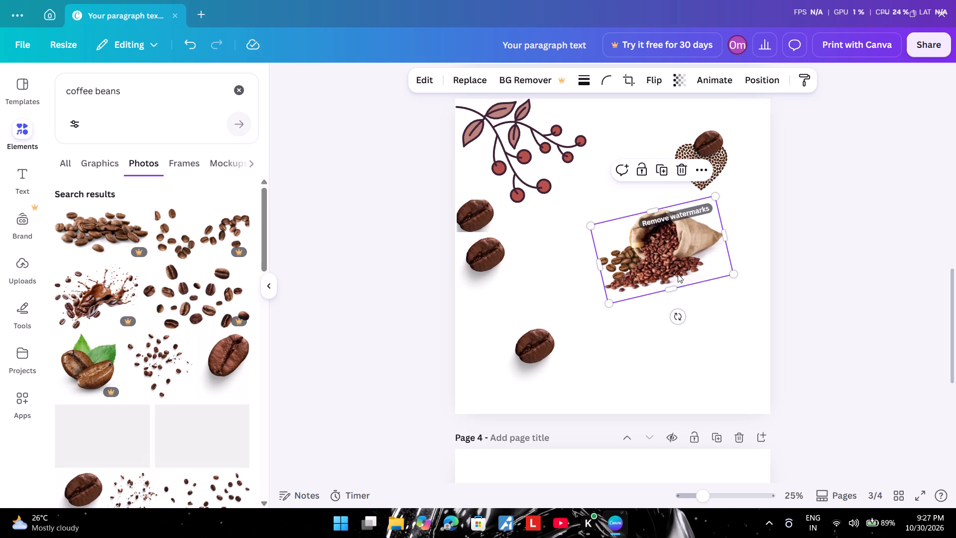
drag(673, 313, 668, 313)
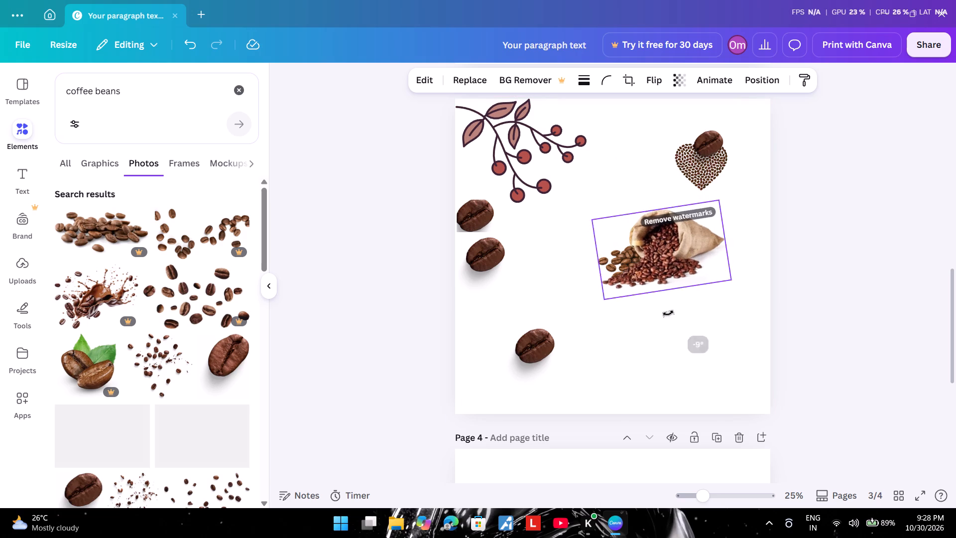
drag(668, 313, 630, 298)
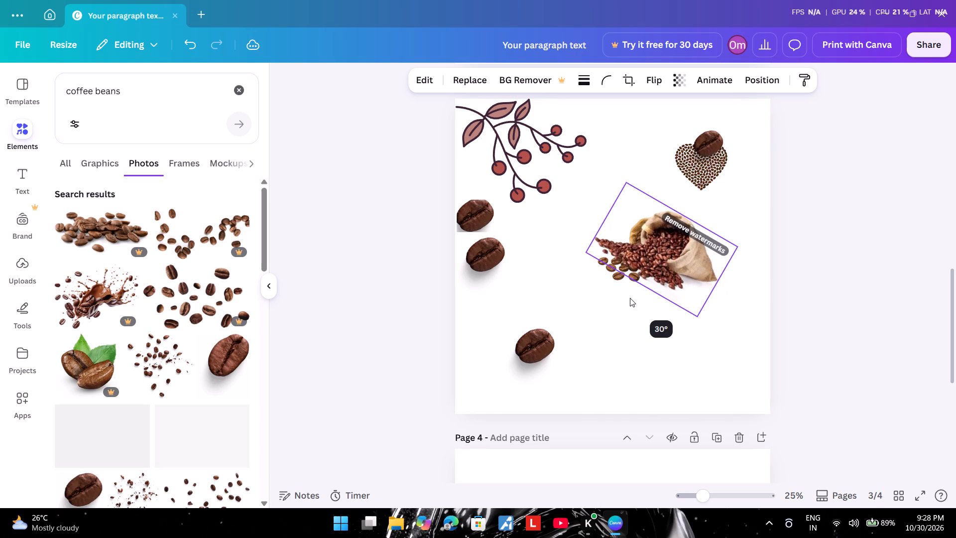
drag(630, 298, 685, 311)
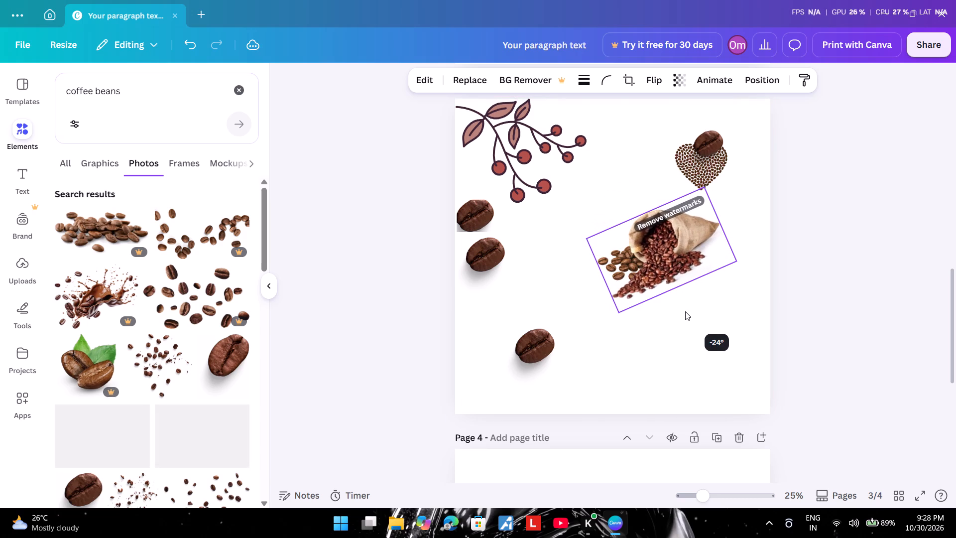
drag(685, 311, 673, 323)
click(688, 247)
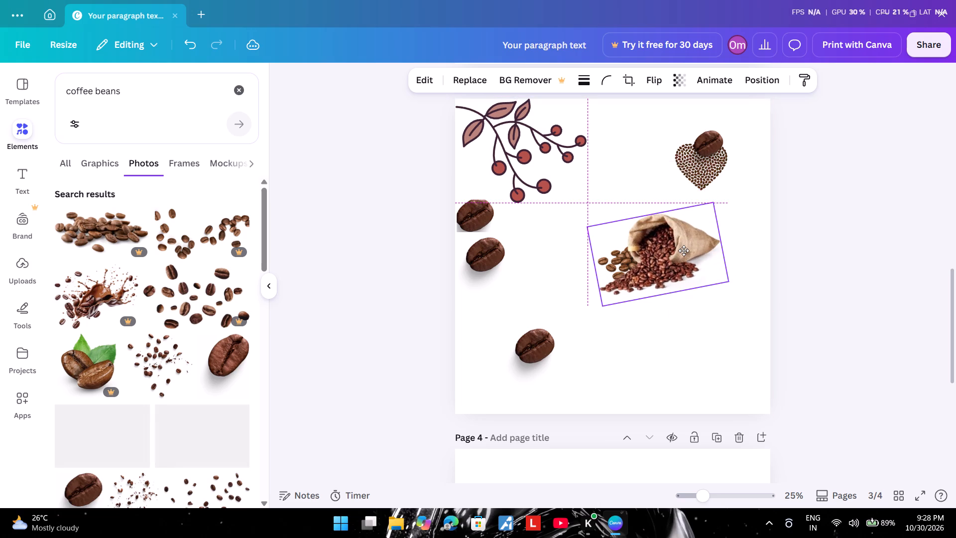
click(707, 312)
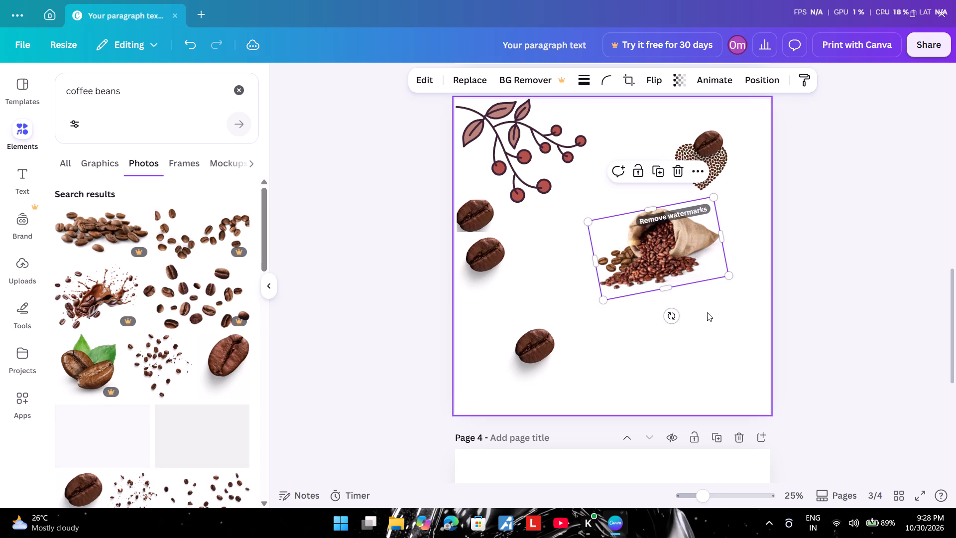
Move the lower small coffee bean to just below and left of the overlapping sacks.
drag(551, 346, 613, 319)
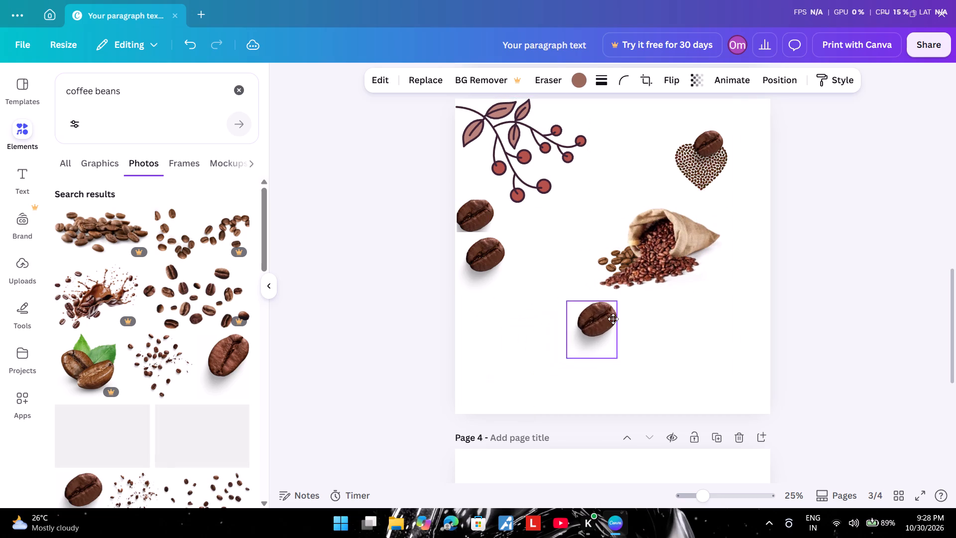
drag(613, 319, 577, 322)
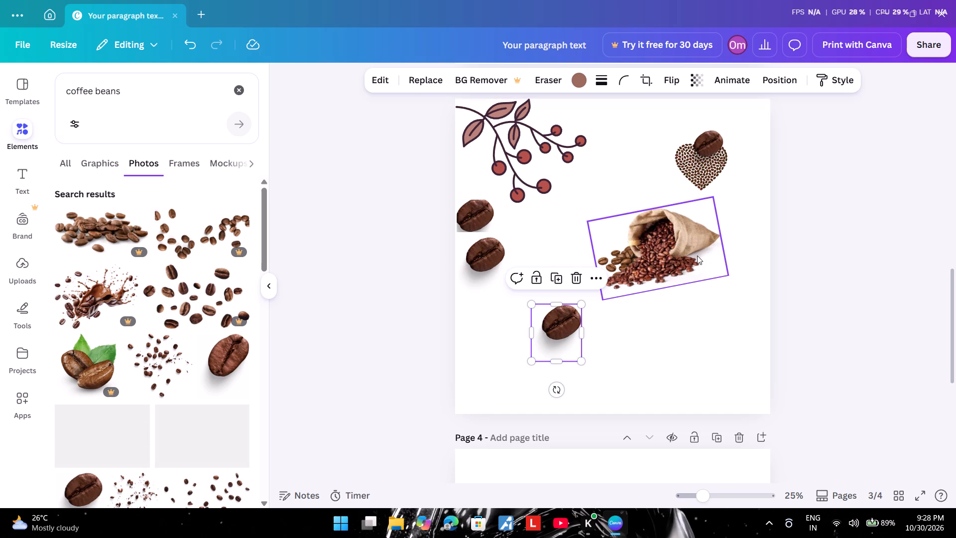
Enlarge the burlap sack photo slightly from its lower corner, keeping it over the golden sack.
click(697, 256)
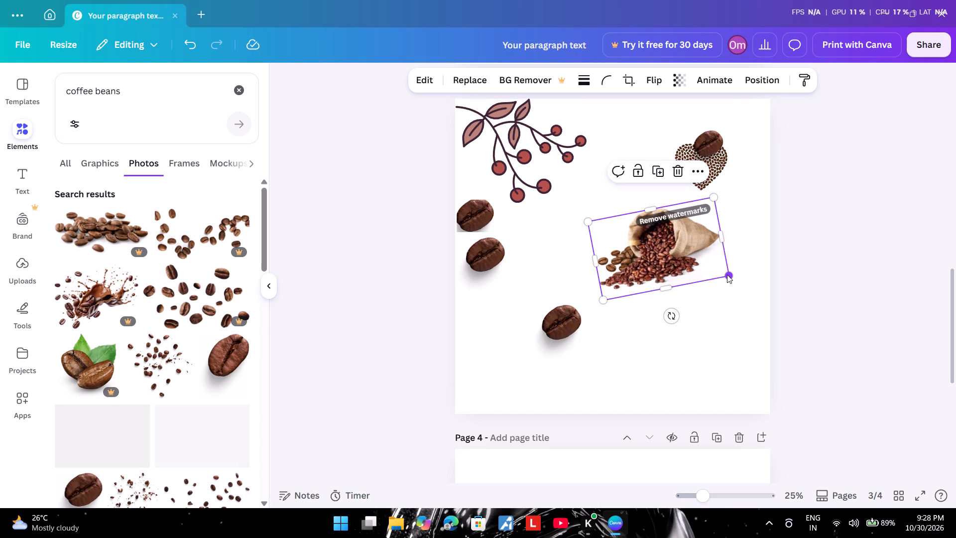
drag(723, 270, 740, 288)
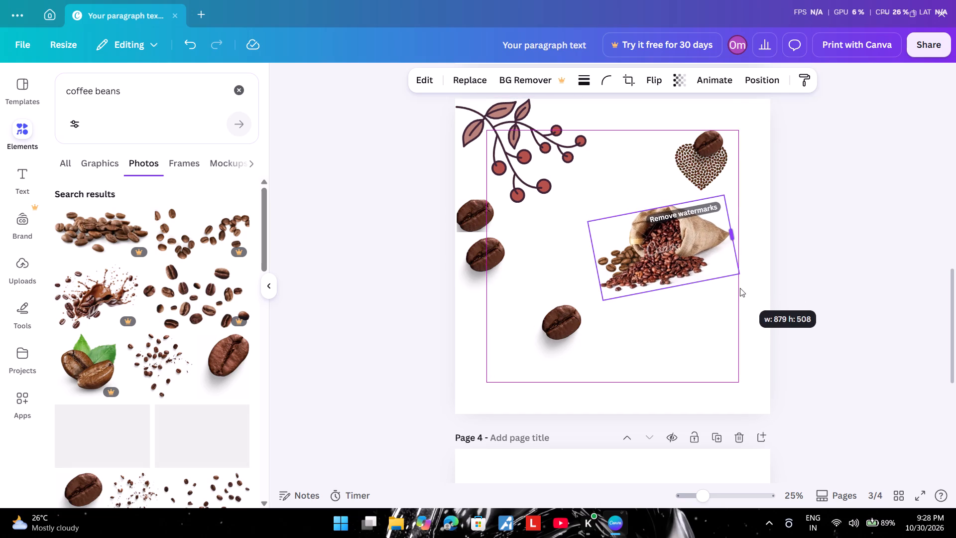
drag(740, 288, 744, 298)
click(744, 298)
click(679, 238)
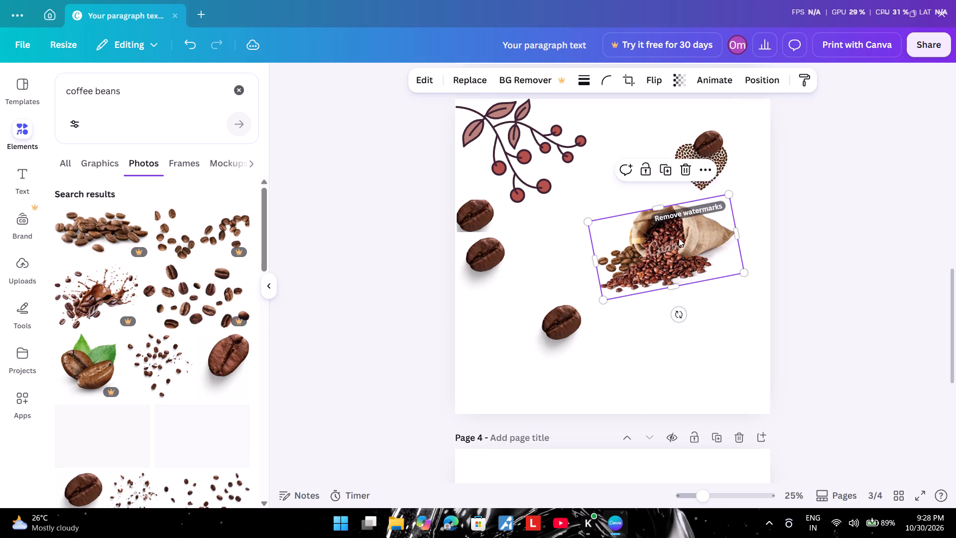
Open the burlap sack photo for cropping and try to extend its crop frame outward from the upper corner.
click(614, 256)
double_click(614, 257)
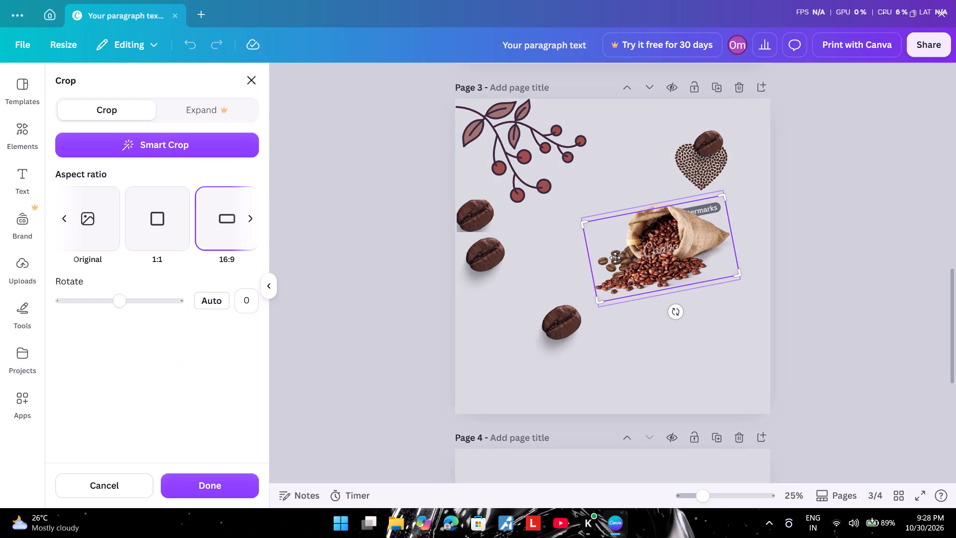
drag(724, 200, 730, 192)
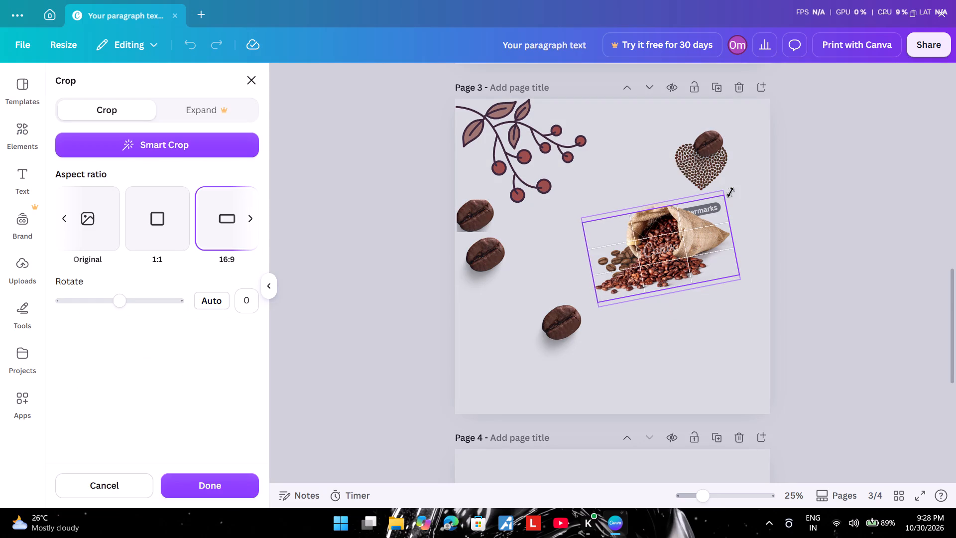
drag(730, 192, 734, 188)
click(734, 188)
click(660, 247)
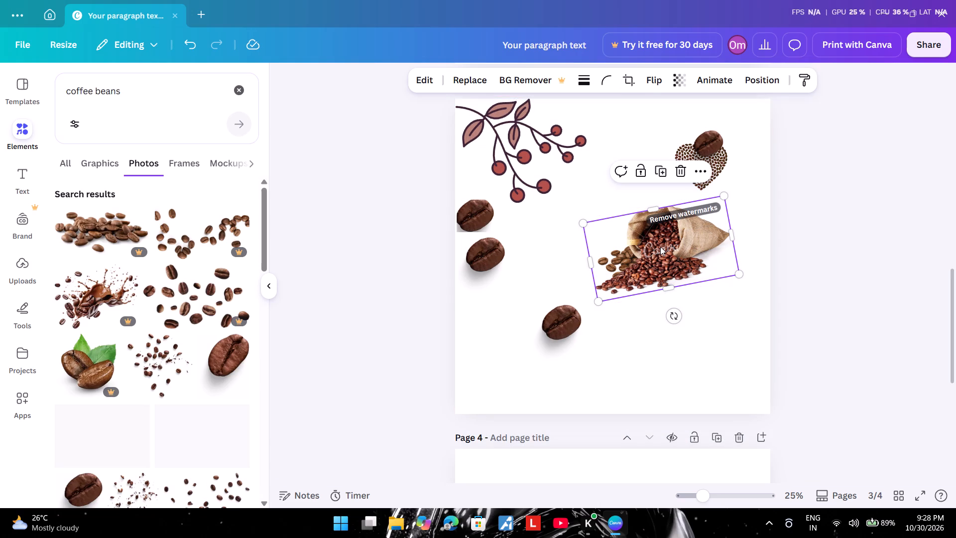
Move the burlap sack photo down off the golden sack of coffee beans and enlarge the golden sack slightly.
drag(663, 244, 666, 290)
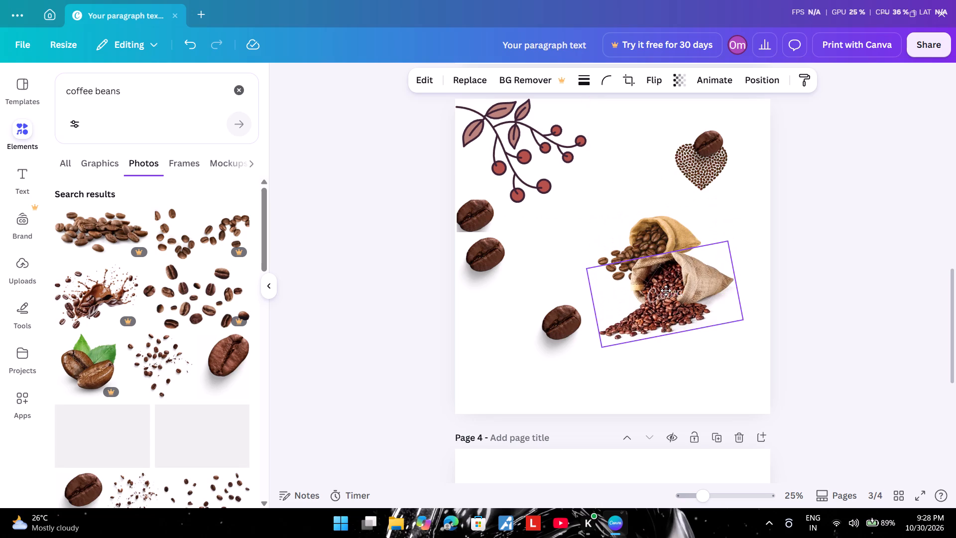
drag(666, 290, 683, 318)
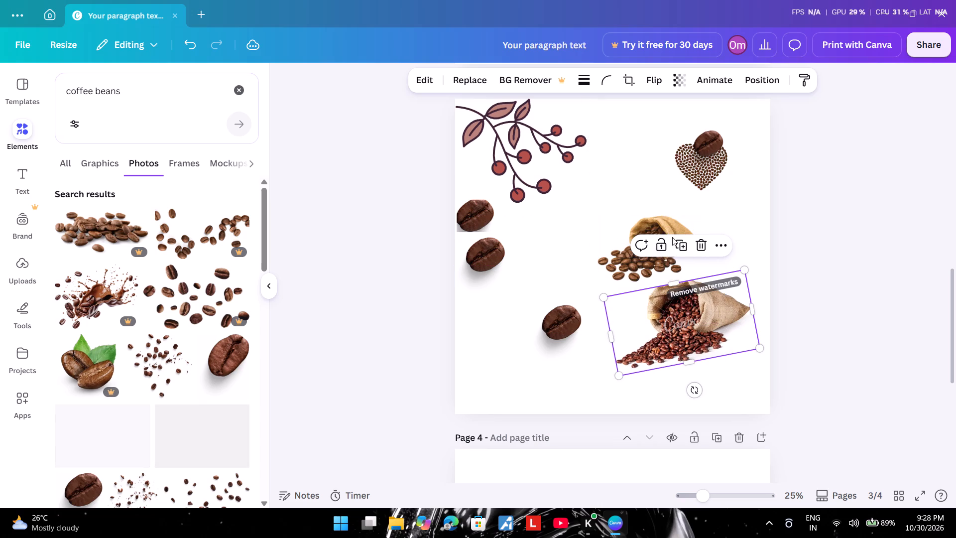
click(667, 224)
drag(699, 216, 712, 210)
Move the burlap sack photo back up so it overlaps the golden sack of coffee beans.
drag(698, 317, 691, 244)
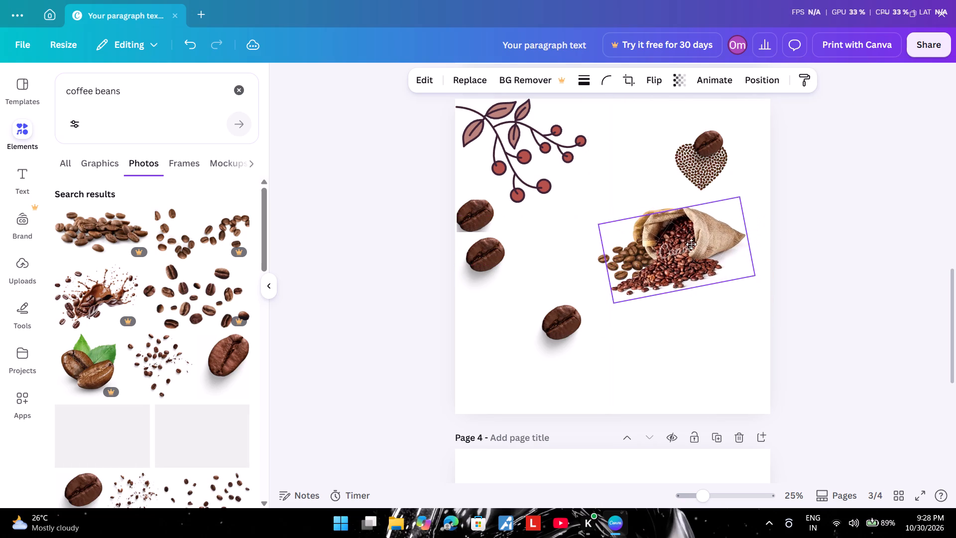
drag(691, 244, 685, 243)
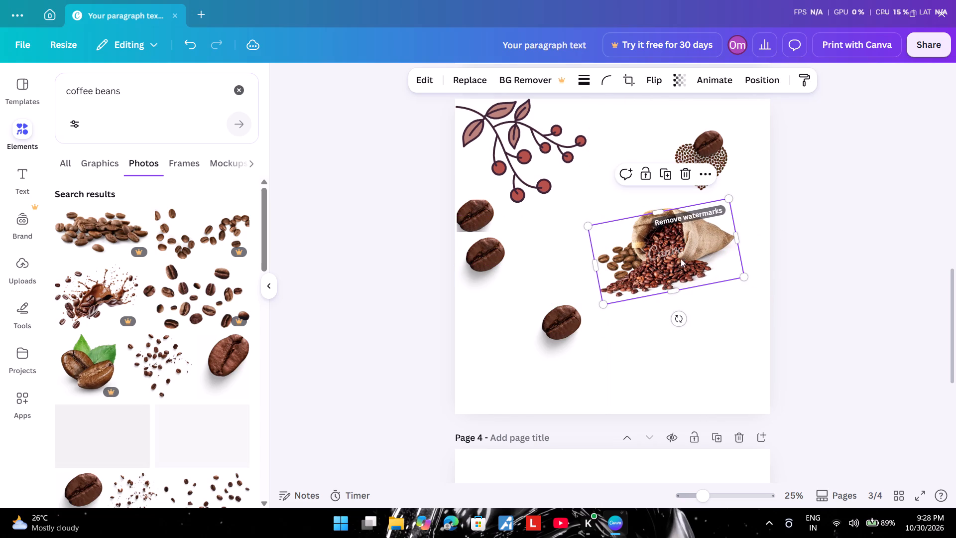
Shrink the coffee bean below the sacks to a tiny size and place it just under the spilled beans.
click(633, 341)
drag(563, 311, 616, 301)
drag(634, 355, 631, 339)
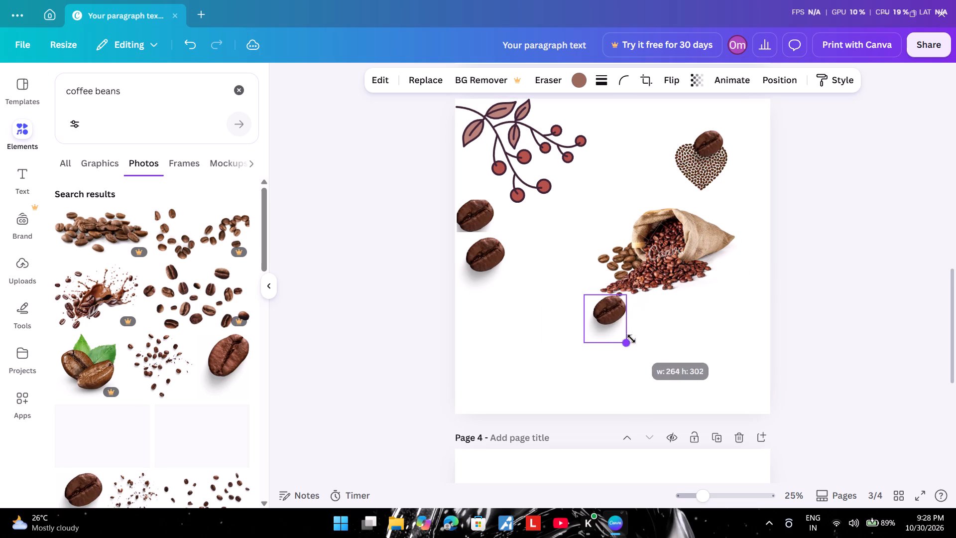
drag(631, 339, 618, 317)
drag(603, 308, 631, 310)
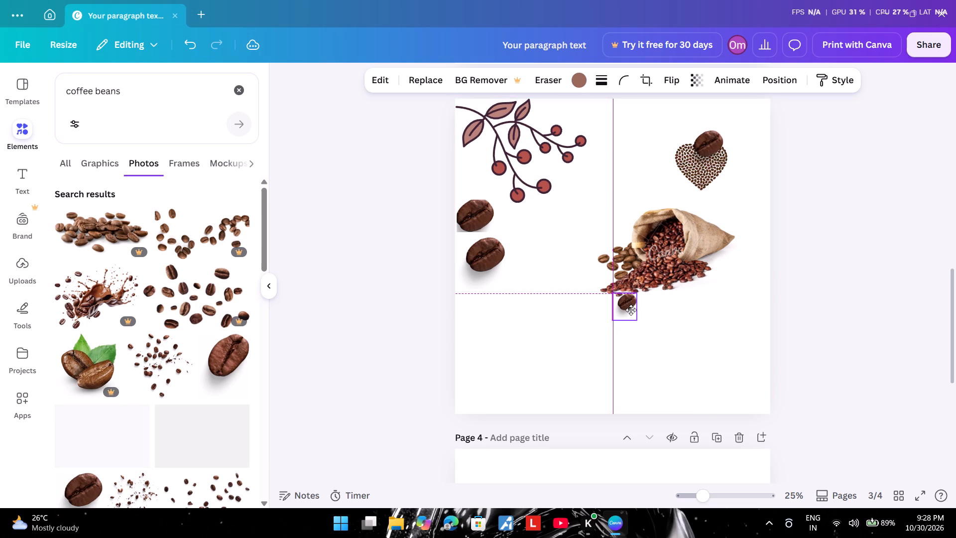
drag(631, 310, 630, 312)
drag(638, 326, 639, 326)
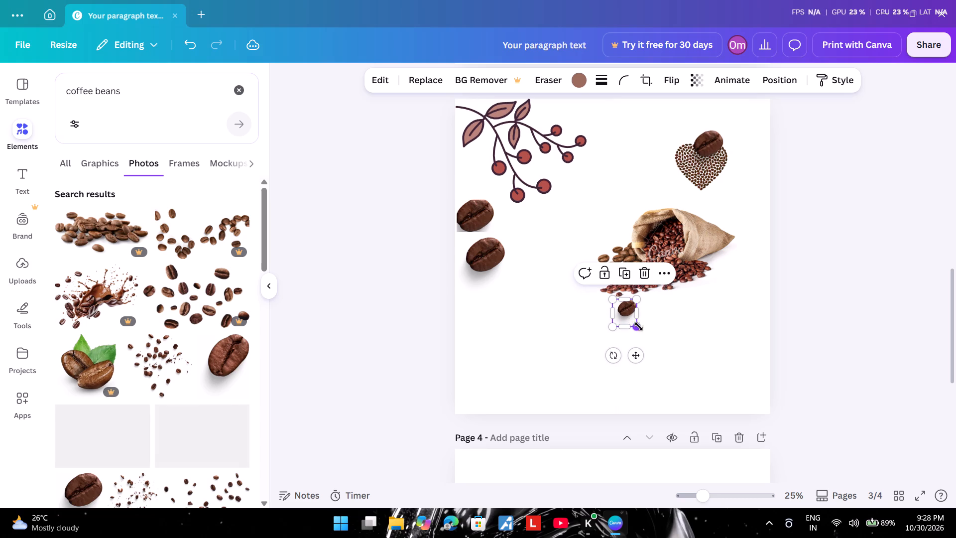
drag(639, 326, 632, 312)
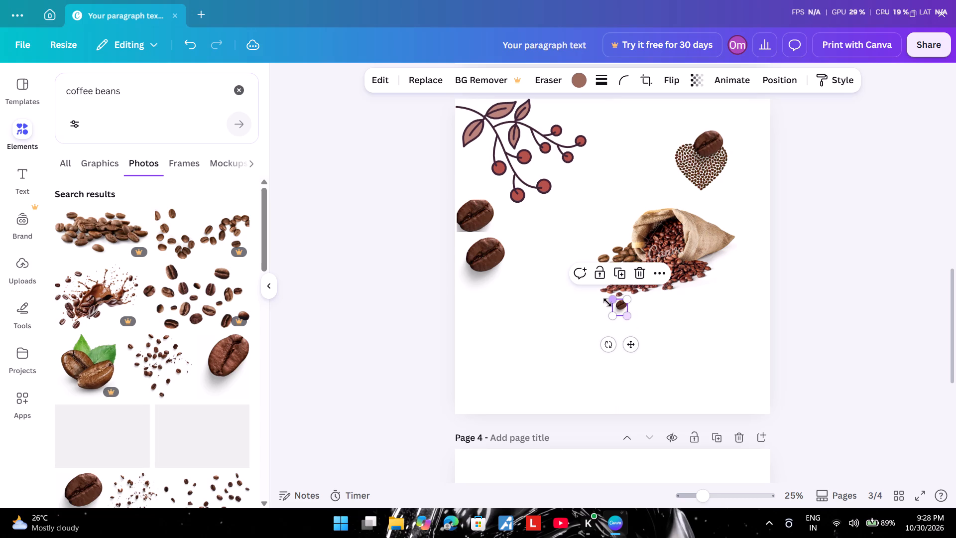
drag(617, 310, 617, 305)
drag(620, 305, 625, 301)
click(659, 303)
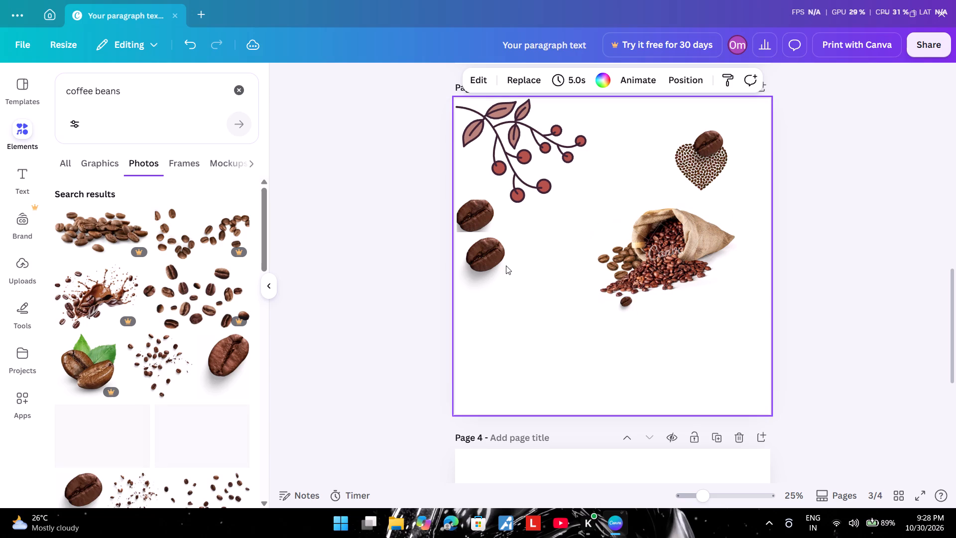
Move the lower coffee bean from the page's left edge toward the sacks and shrink it to a tiny size.
drag(489, 259, 544, 326)
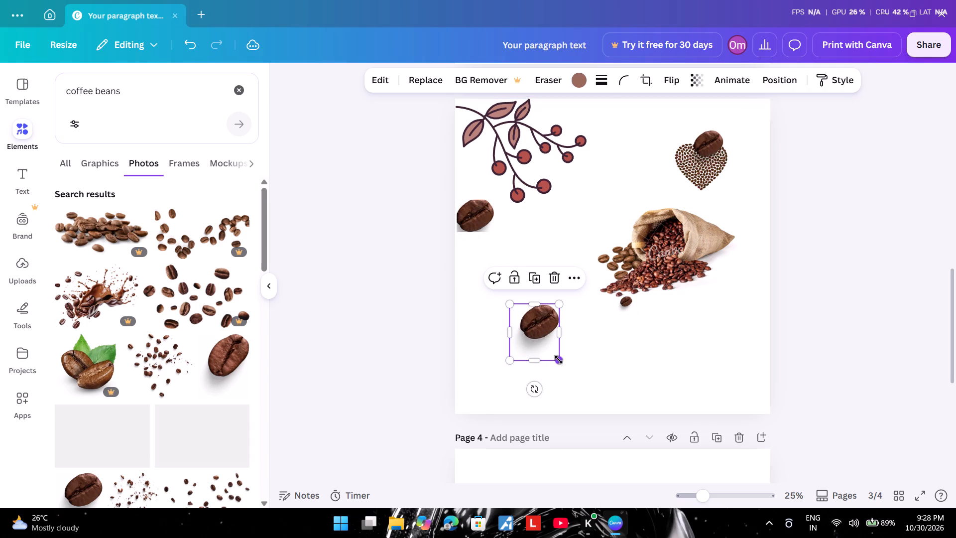
drag(559, 360, 563, 325)
drag(510, 345, 537, 322)
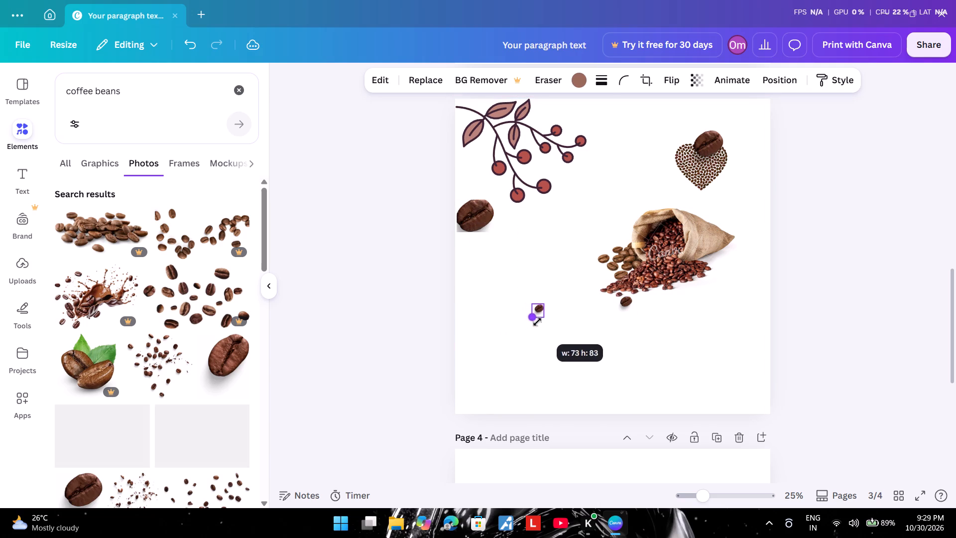
drag(537, 322, 539, 320)
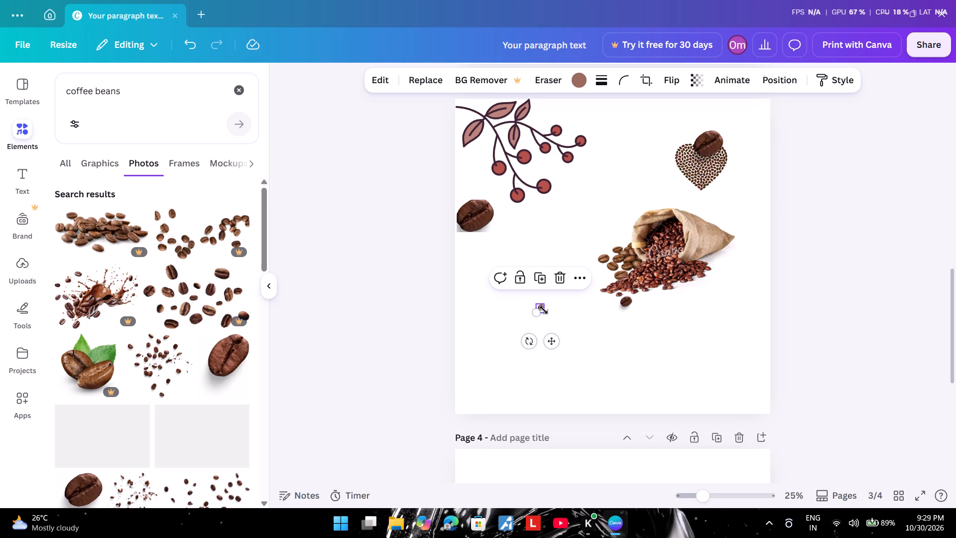
click(544, 310)
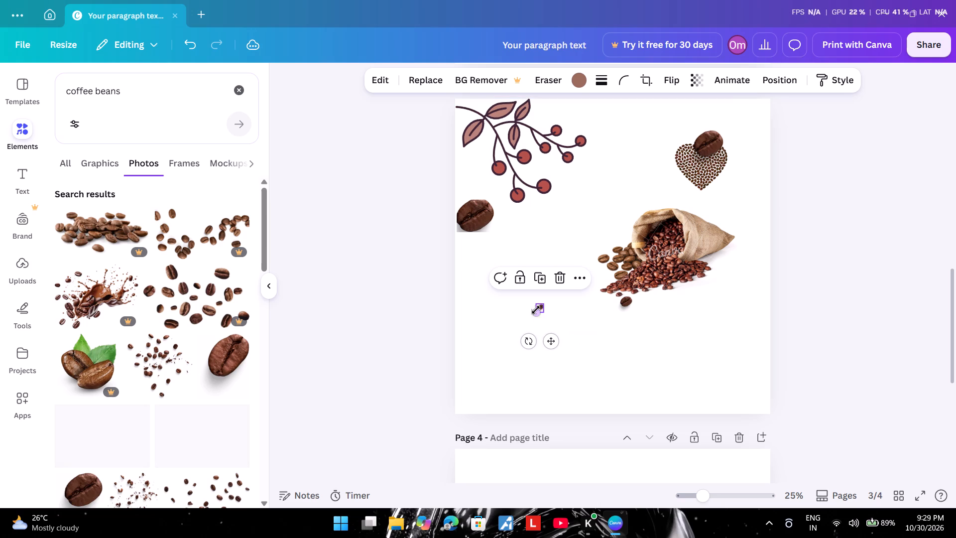
drag(540, 309, 538, 318)
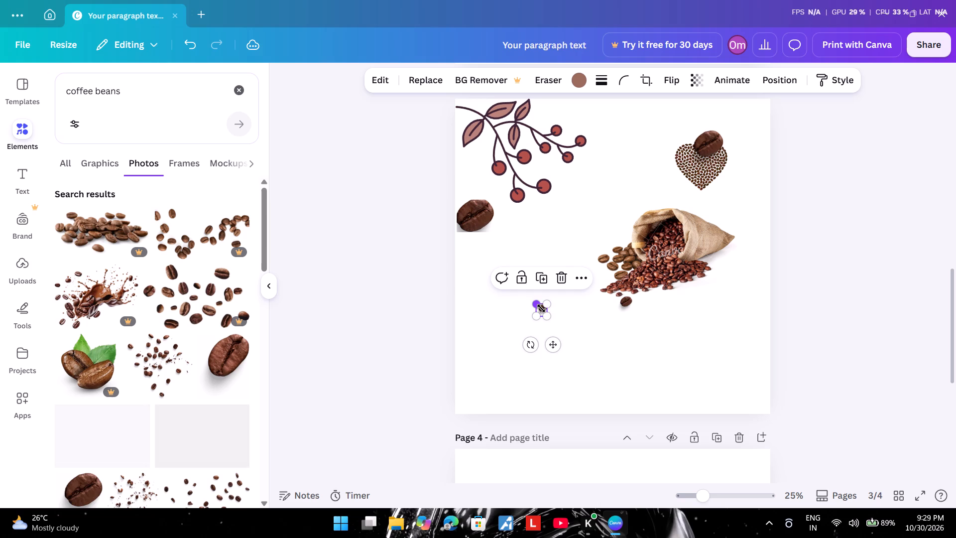
drag(541, 308, 547, 308)
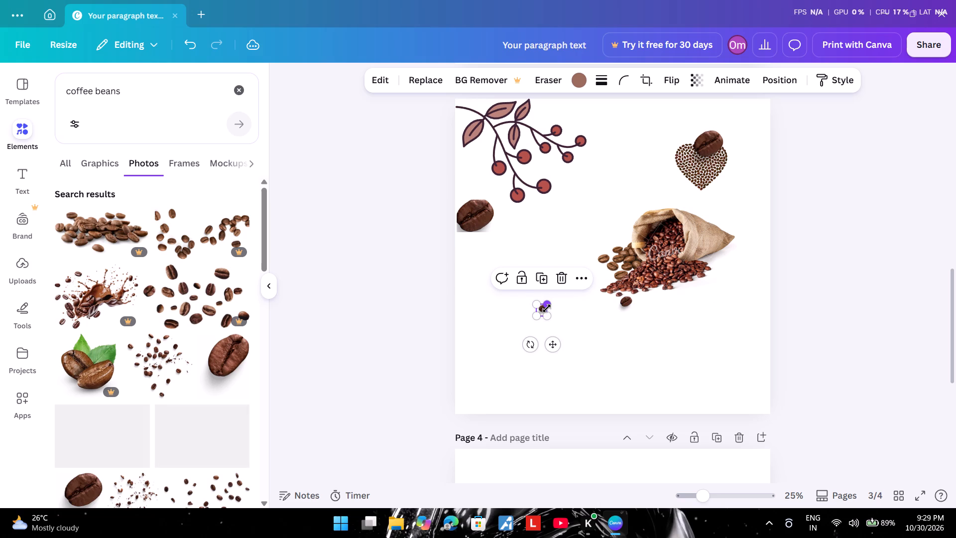
click(547, 308)
drag(542, 311, 554, 305)
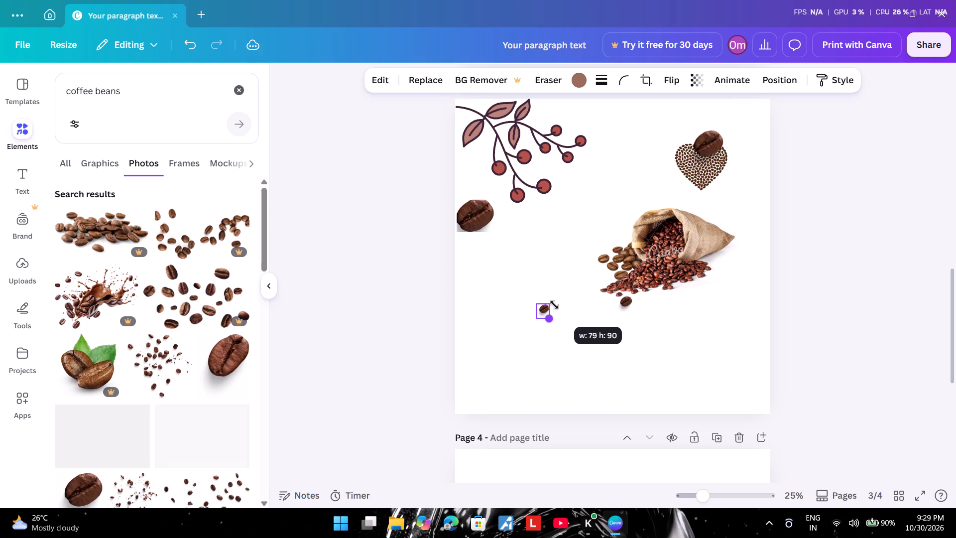
drag(554, 305, 556, 299)
drag(549, 302, 554, 299)
click(554, 299)
drag(534, 316, 536, 316)
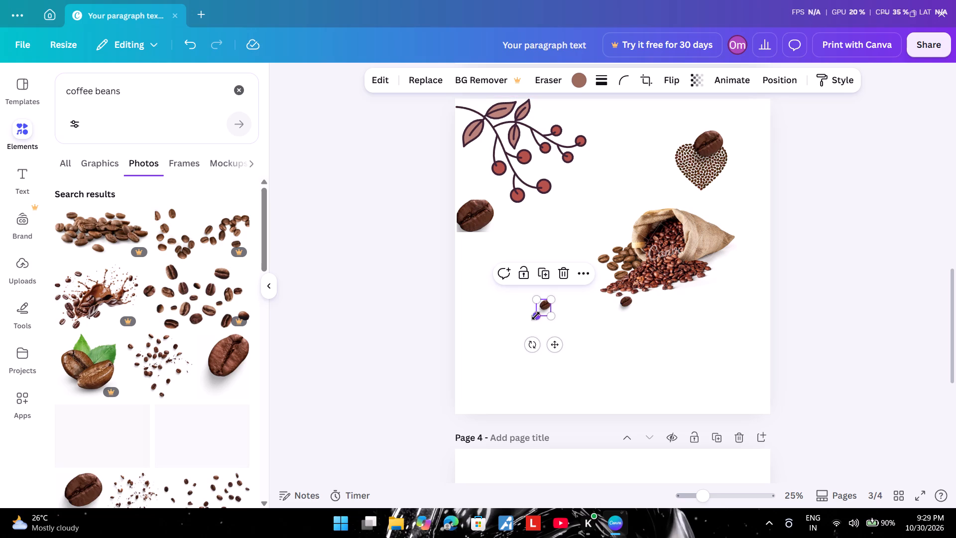
drag(536, 316, 546, 313)
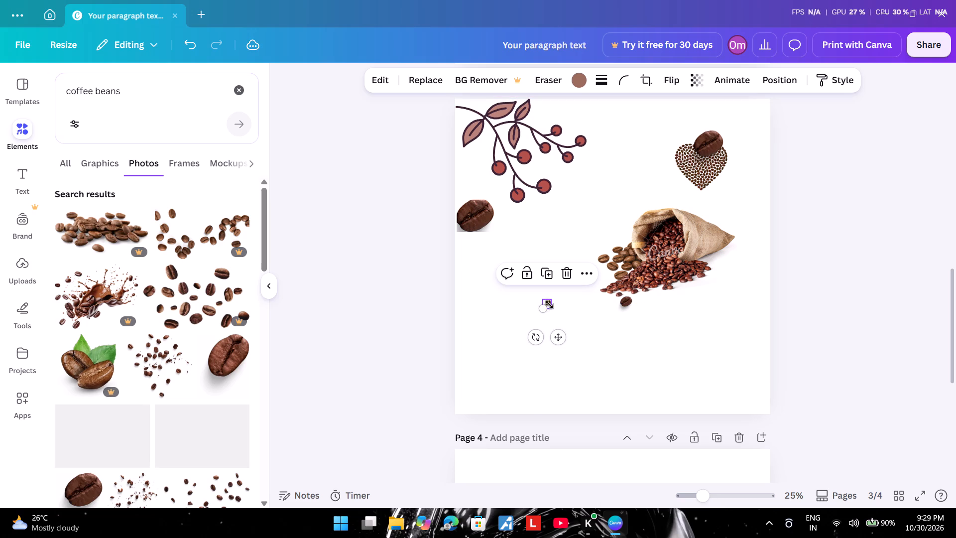
drag(548, 304, 552, 303)
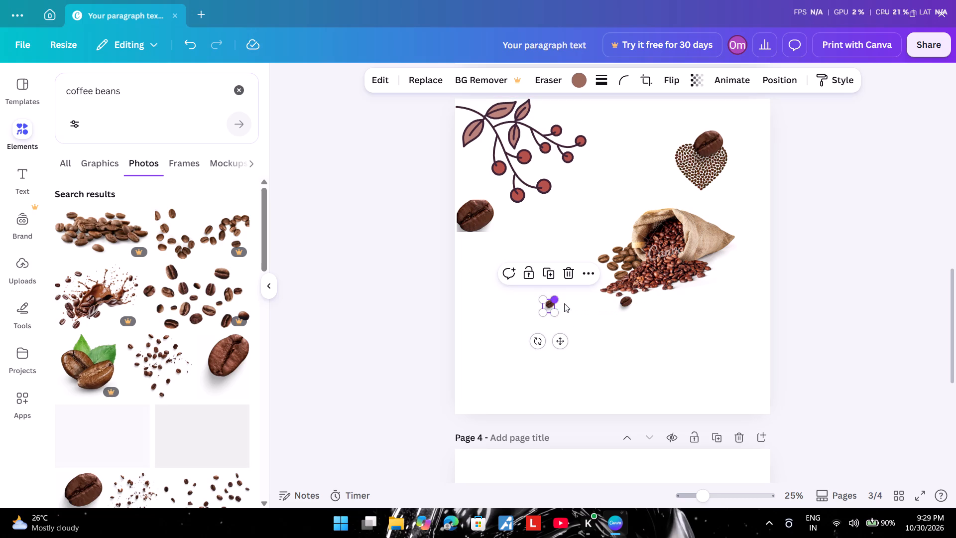
click(582, 329)
click(554, 299)
click(572, 313)
Move the shrunken coffee bean onto the left edge of the beans spilling from the sacks.
drag(552, 305, 560, 303)
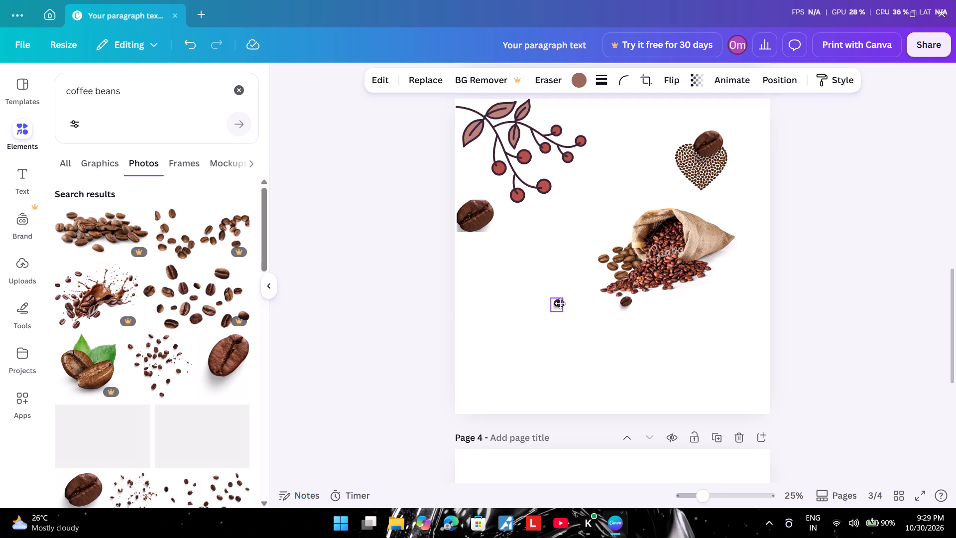
drag(560, 303, 607, 290)
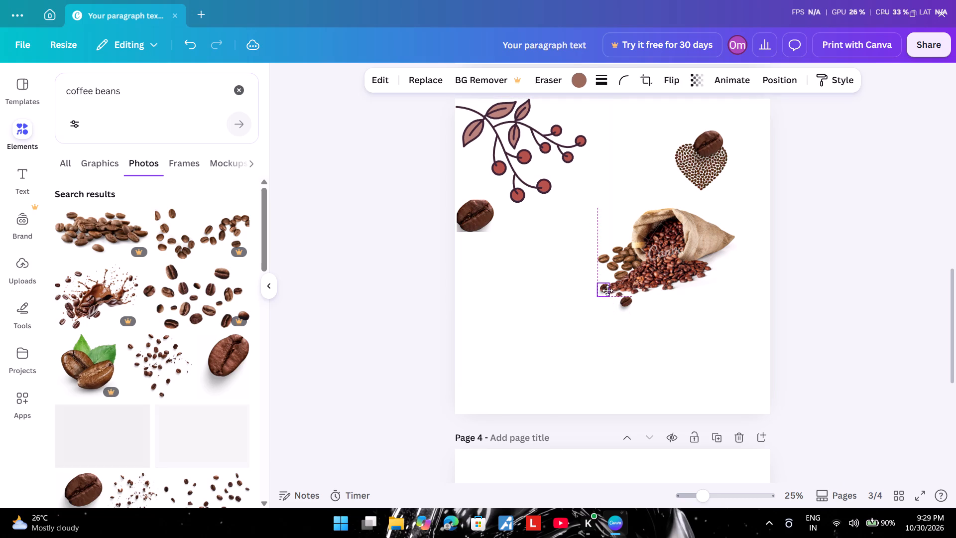
drag(607, 290, 607, 275)
drag(592, 320, 593, 356)
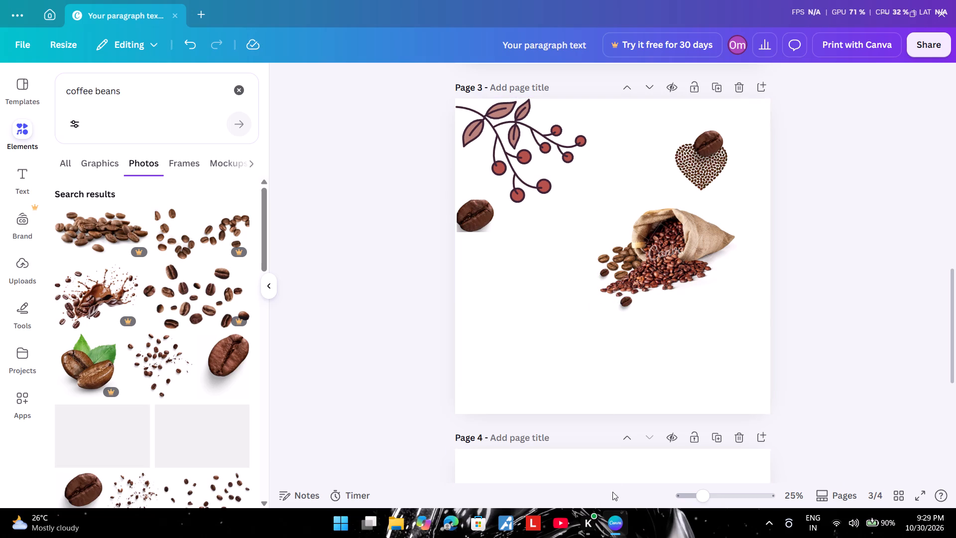
Shrink the last coffee bean from the page's left edge to a tiny size and place it just below the middle of the spilled beans.
drag(480, 213, 548, 298)
drag(561, 311, 562, 317)
drag(562, 317, 554, 306)
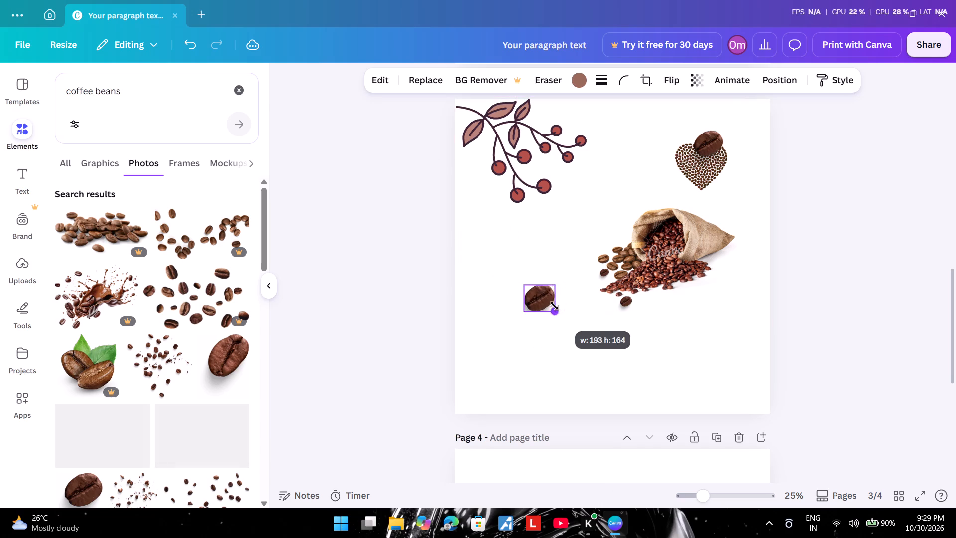
drag(554, 306, 537, 289)
click(531, 289)
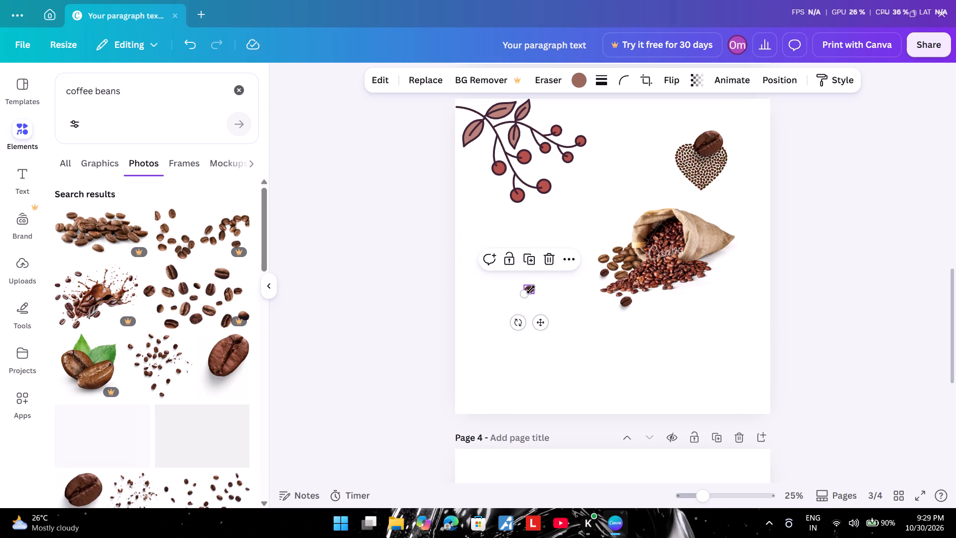
click(545, 285)
drag(530, 287, 653, 295)
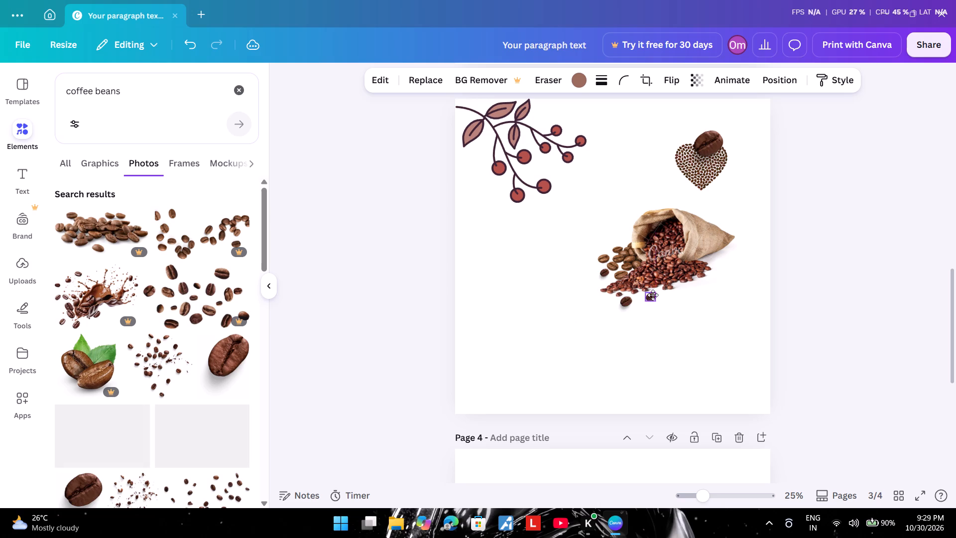
drag(653, 295, 657, 293)
click(610, 326)
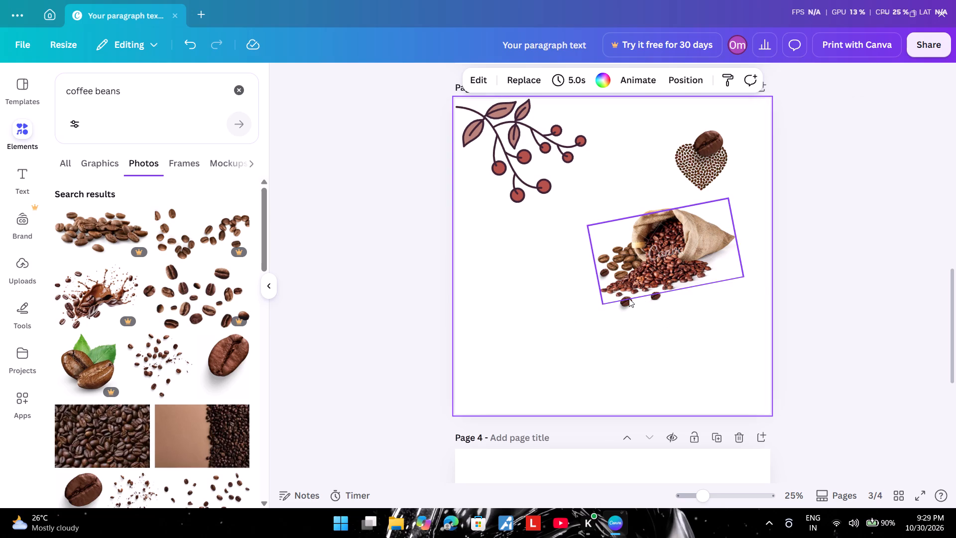
Shrink the tiny coffee bean below the left part of the spill a little more.
click(627, 299)
click(621, 317)
click(626, 307)
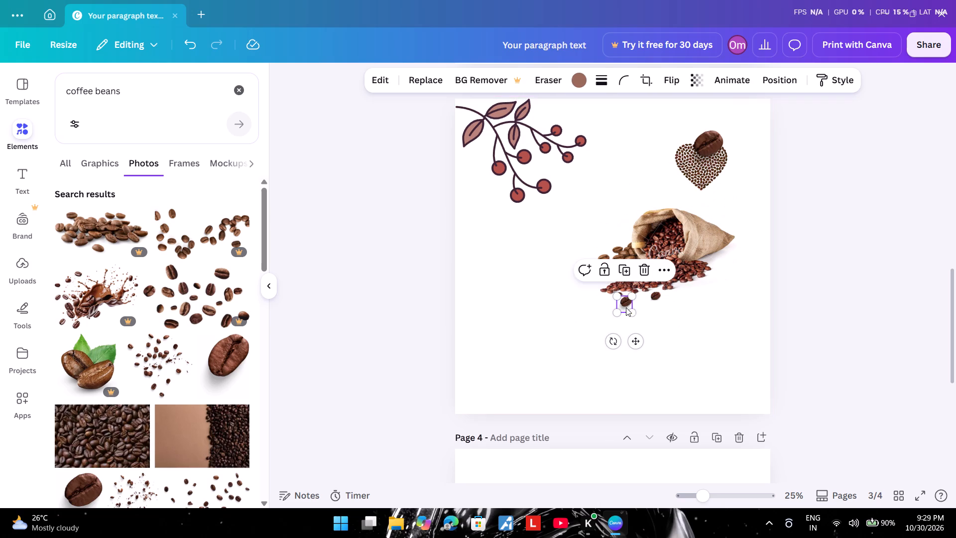
drag(630, 314, 634, 302)
click(654, 314)
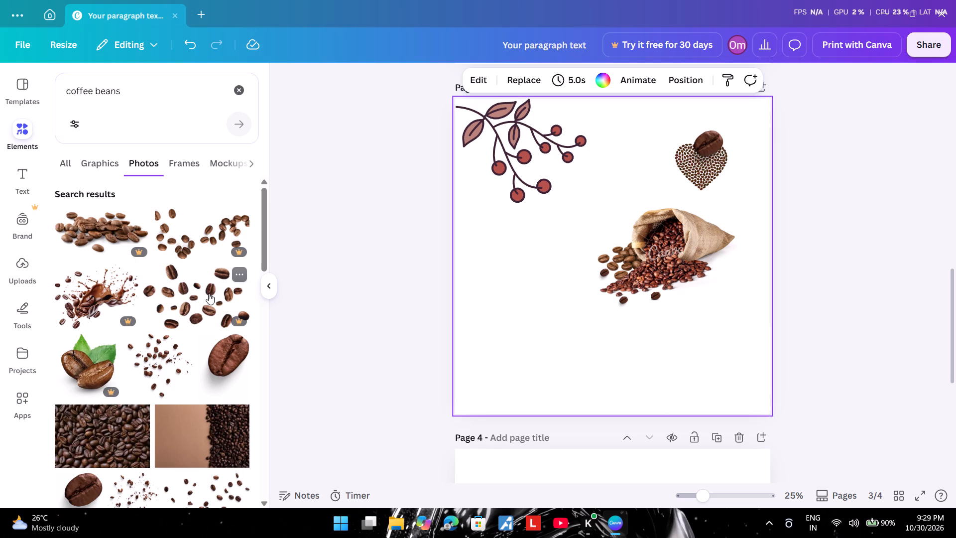
Add the scattered falling-beans photo to page 3, shrink it, and place it over the lower-left part of the sack's spilled beans.
click(167, 362)
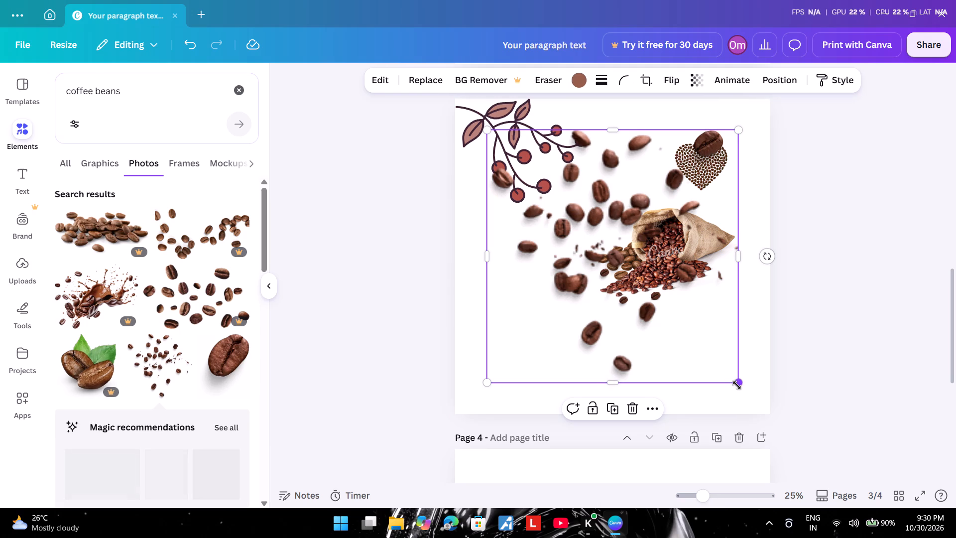
drag(737, 385, 514, 204)
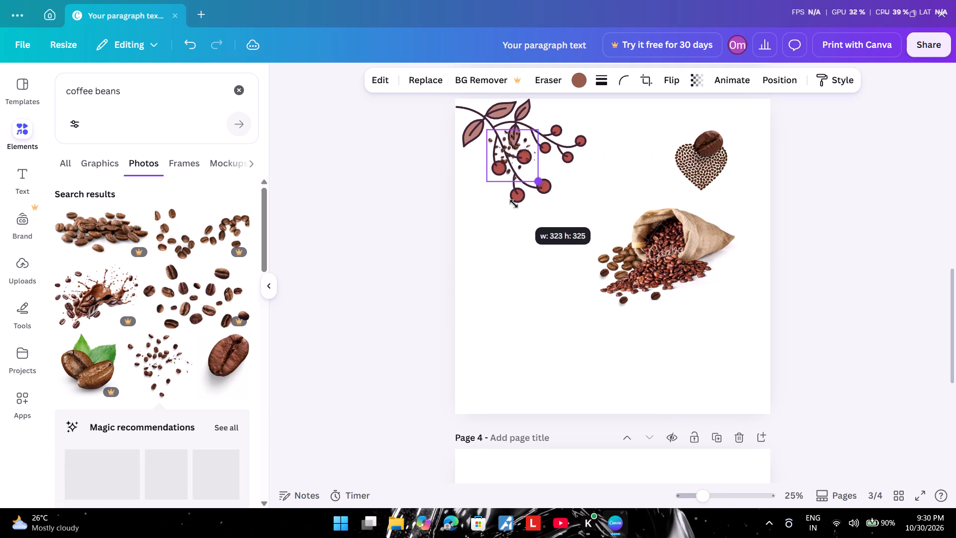
drag(514, 204, 507, 197)
drag(512, 154, 645, 283)
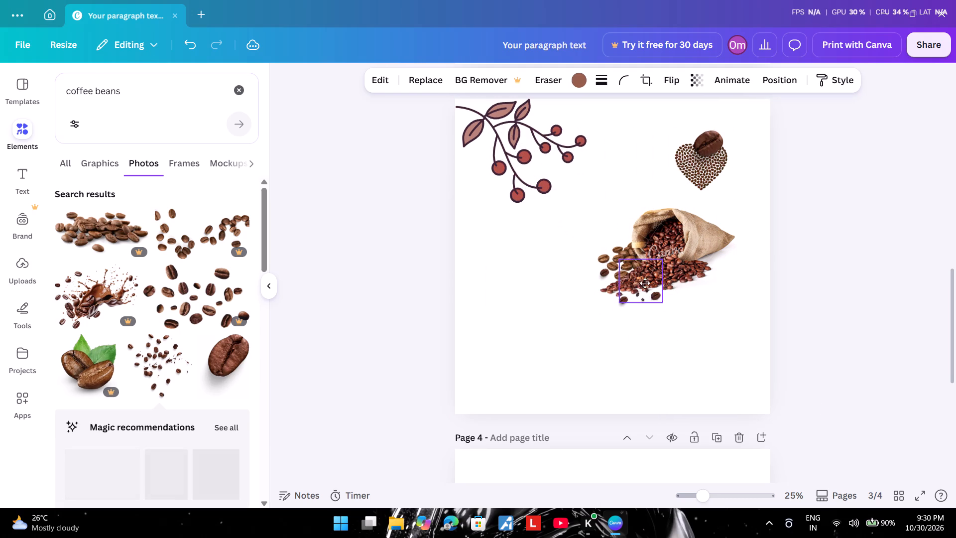
drag(645, 283, 654, 304)
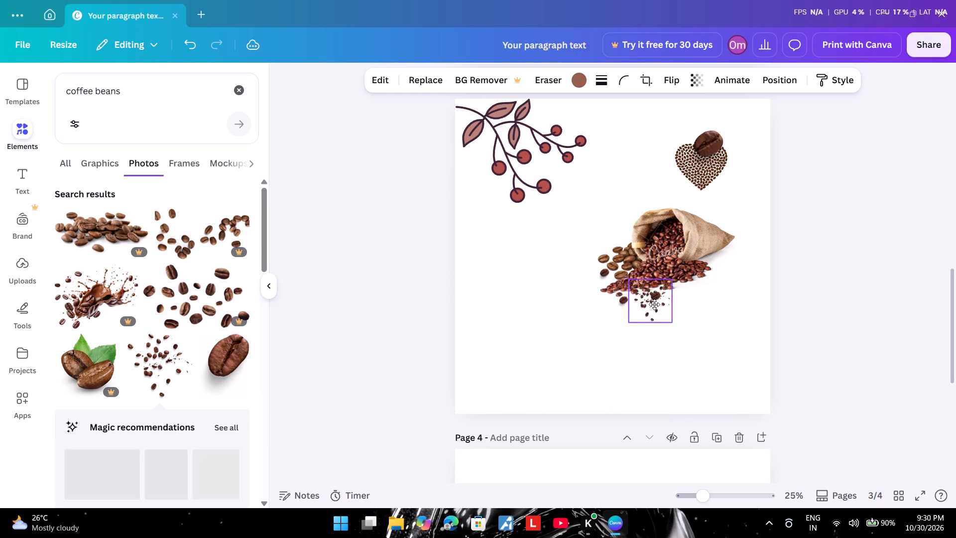
drag(654, 304, 617, 270)
drag(633, 289, 674, 318)
drag(628, 258, 663, 234)
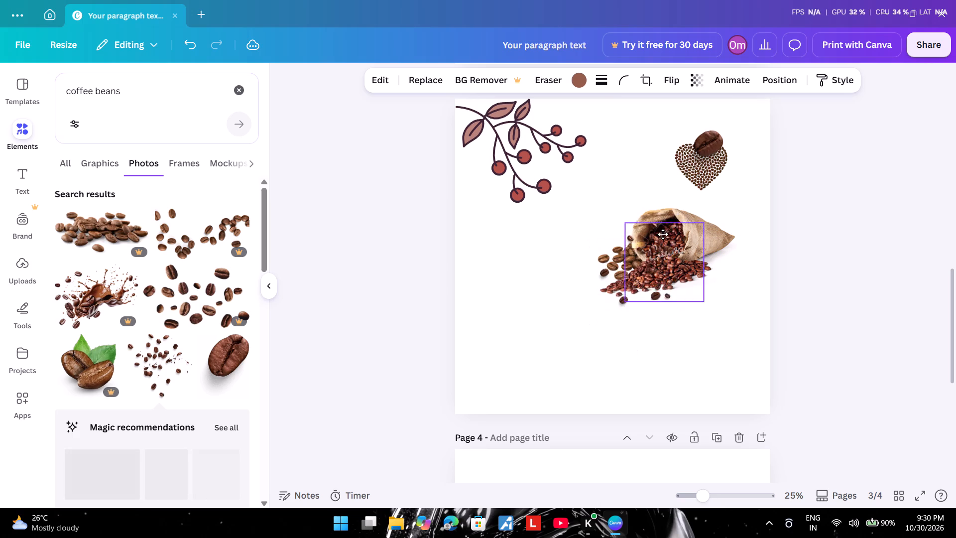
drag(663, 234, 625, 269)
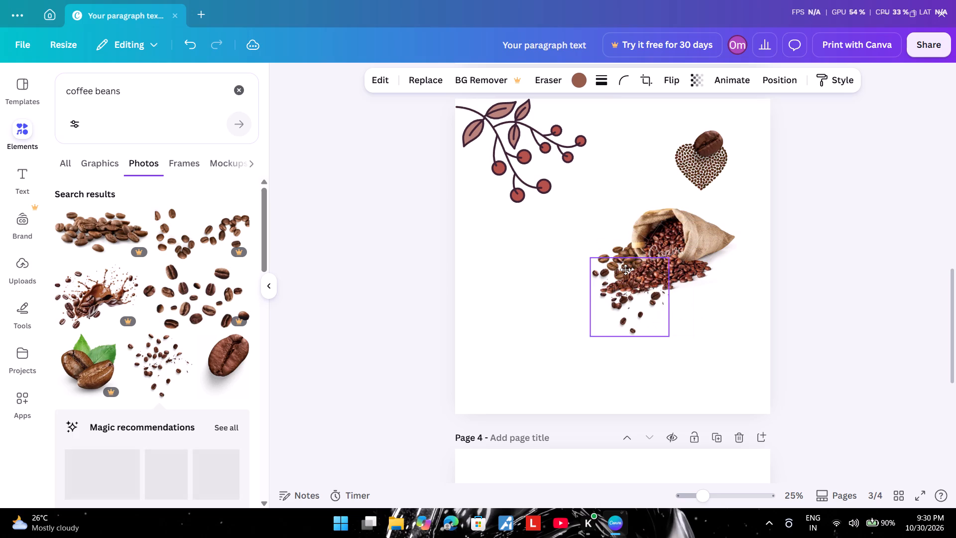
drag(625, 269, 625, 269)
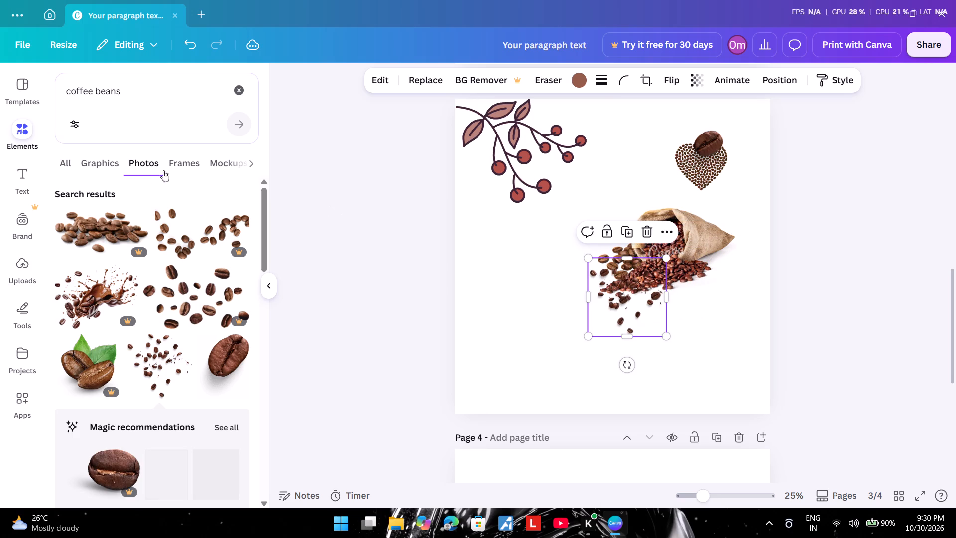
Add two more copies of the scattered-beans photo and spread them across the middle and right of the spill's lower edge.
double_click(164, 367)
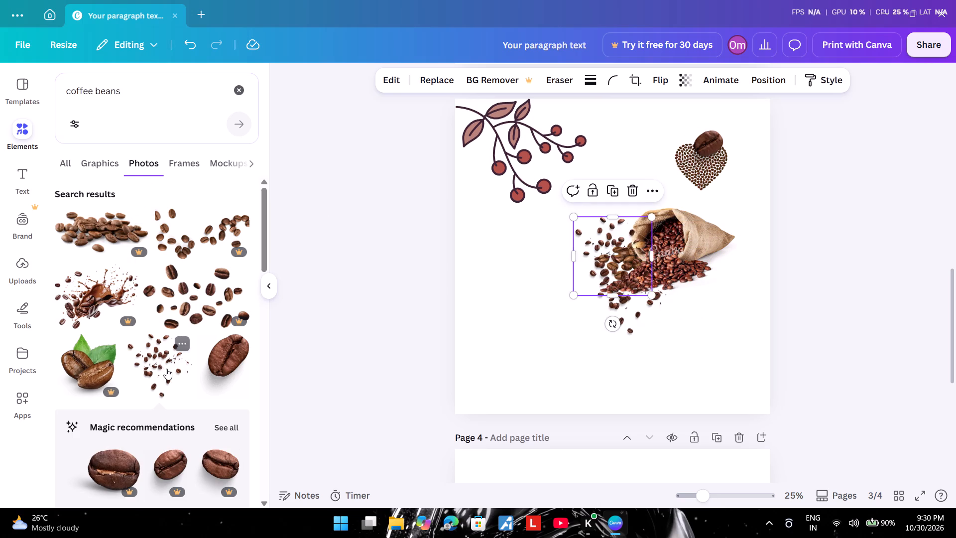
drag(613, 258, 614, 257)
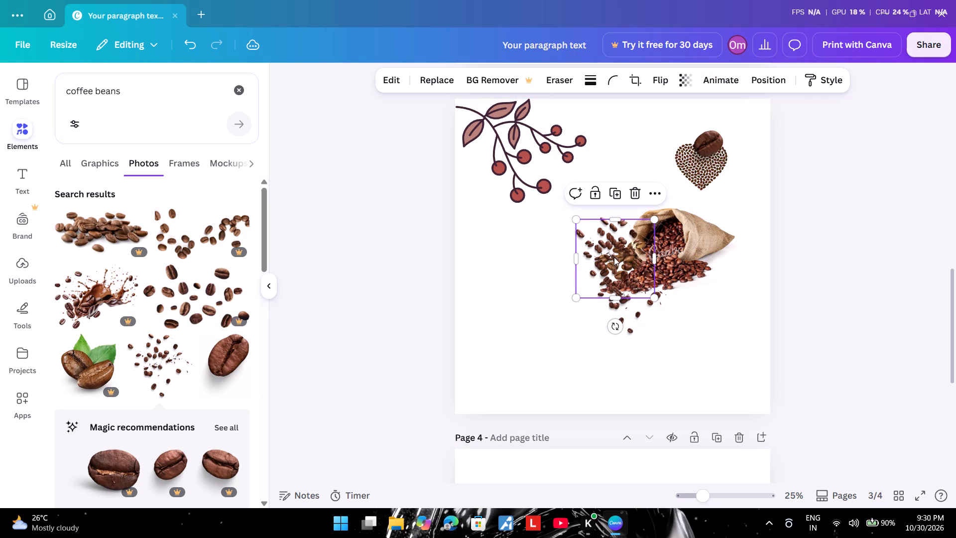
drag(614, 257, 637, 294)
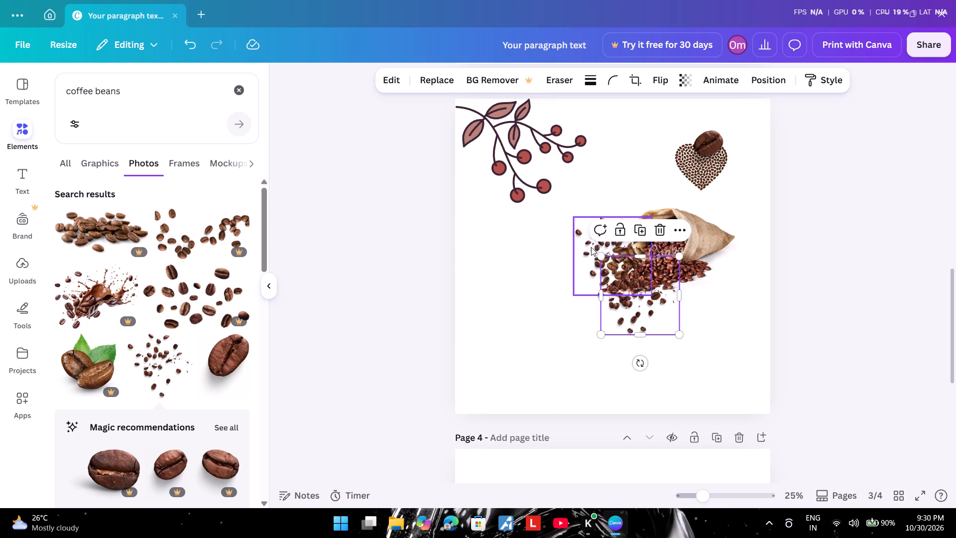
drag(591, 248, 586, 283)
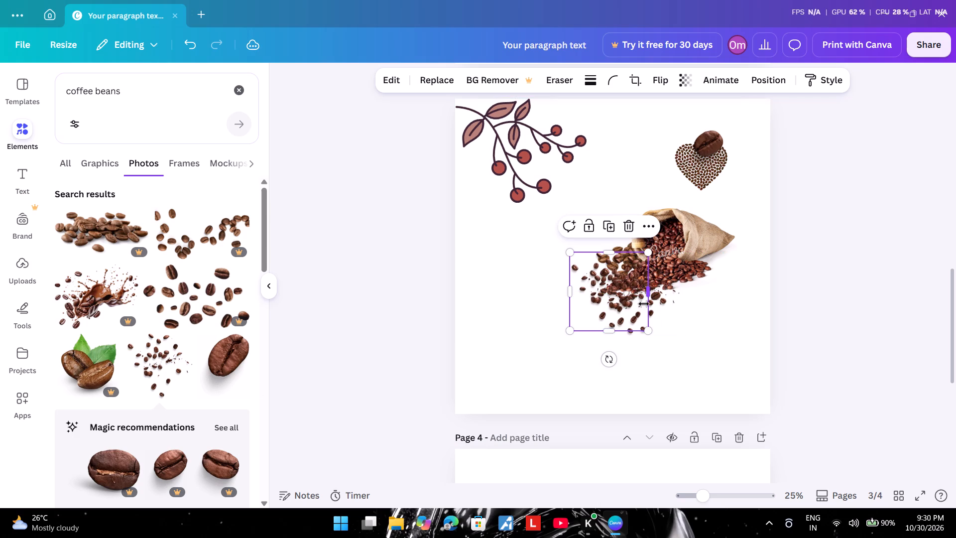
drag(625, 304, 660, 309)
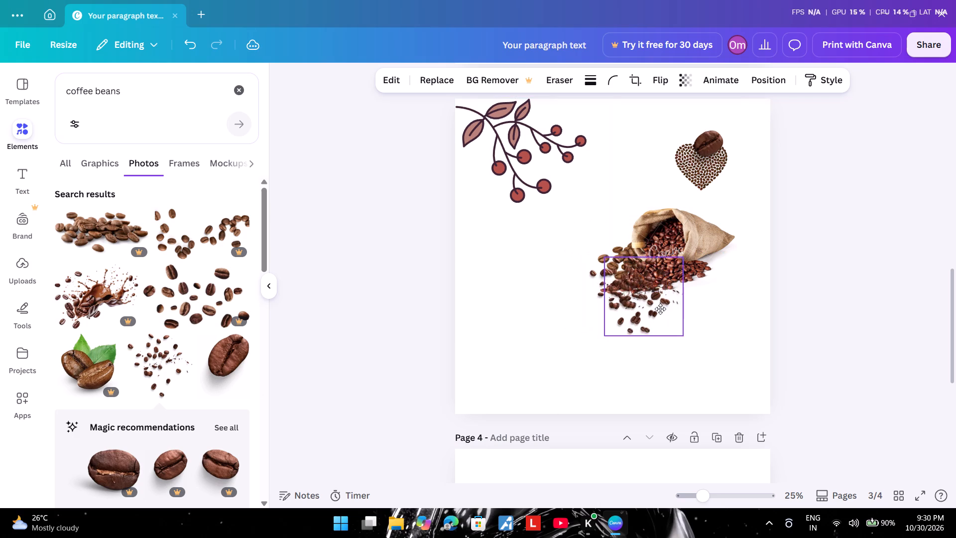
drag(660, 309, 690, 310)
Shift the middle scattered-beans copy slightly lower and the right copy down and left, so they blend beneath the spill.
click(637, 306)
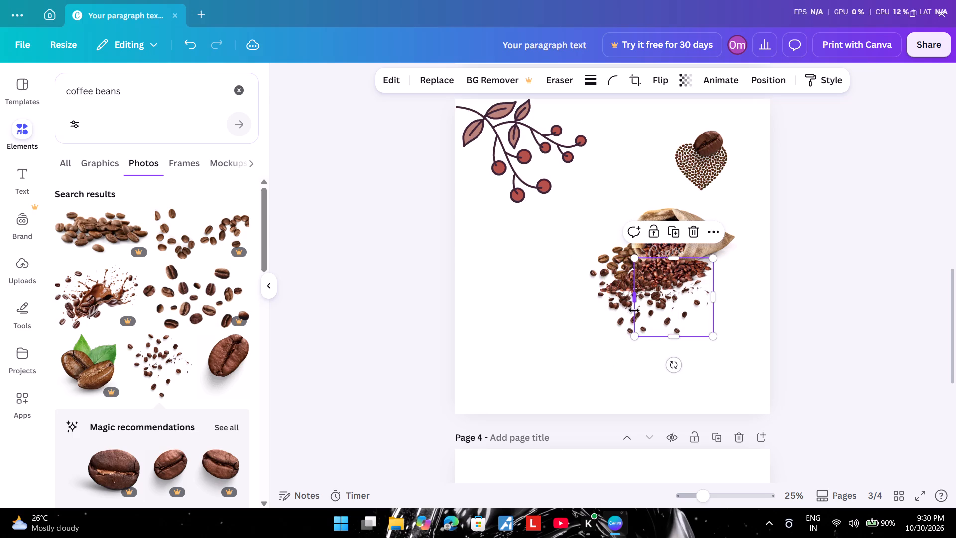
drag(627, 317, 622, 334)
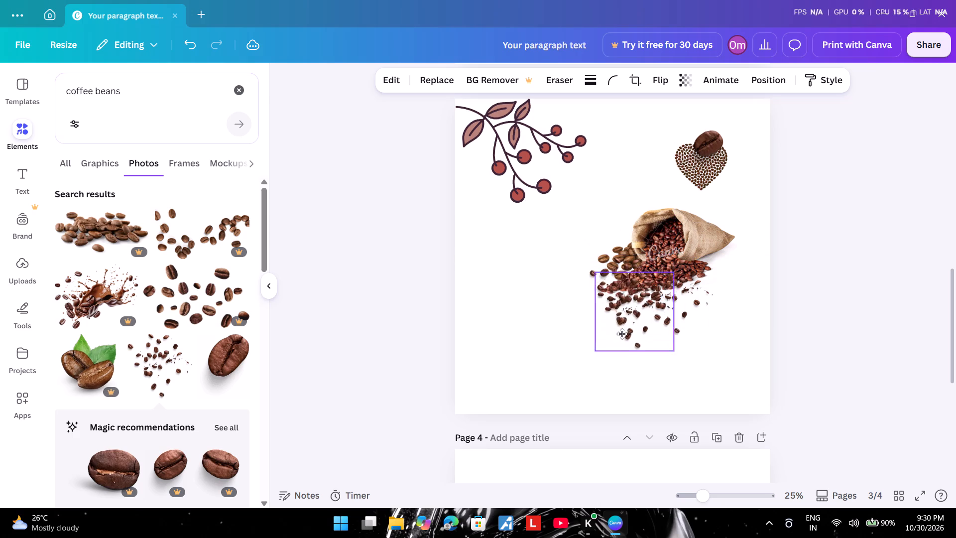
drag(622, 334, 629, 331)
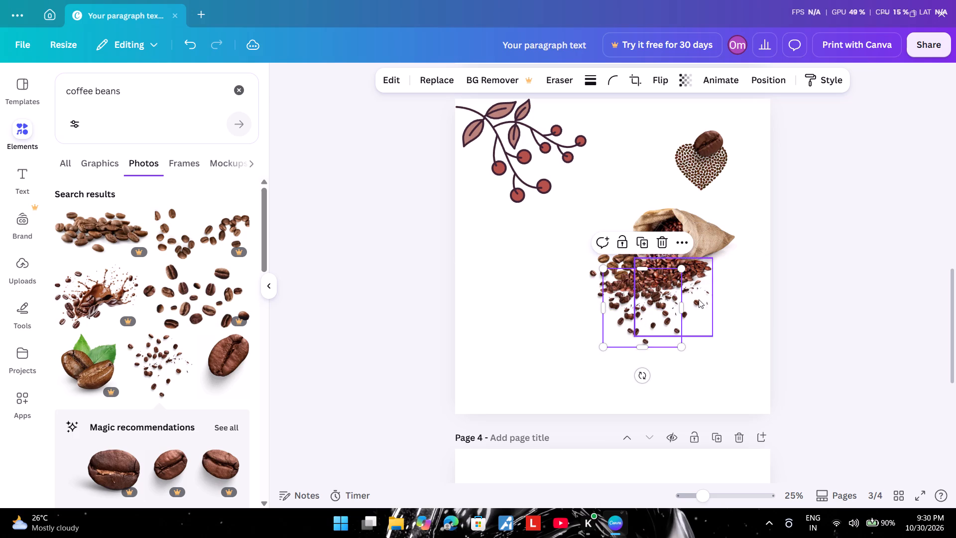
drag(699, 299, 690, 311)
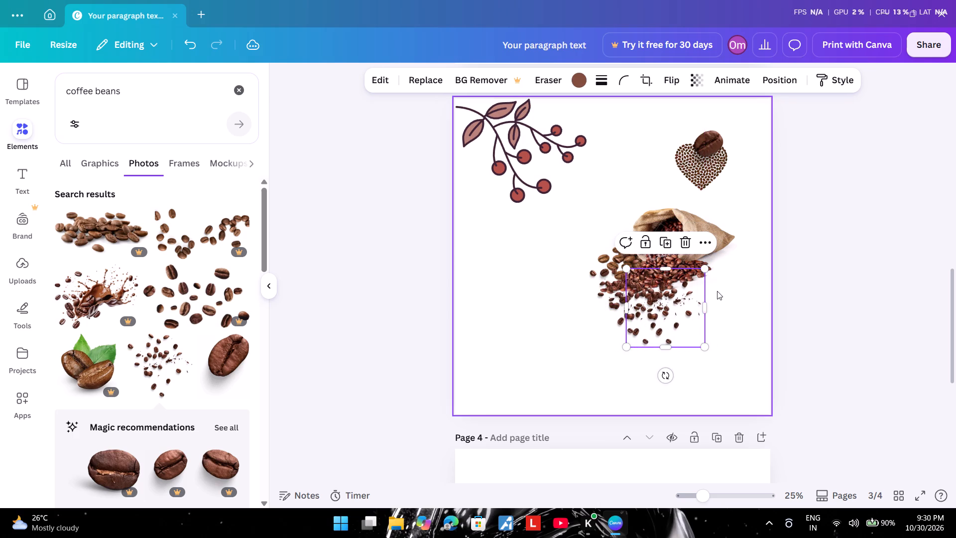
click(717, 291)
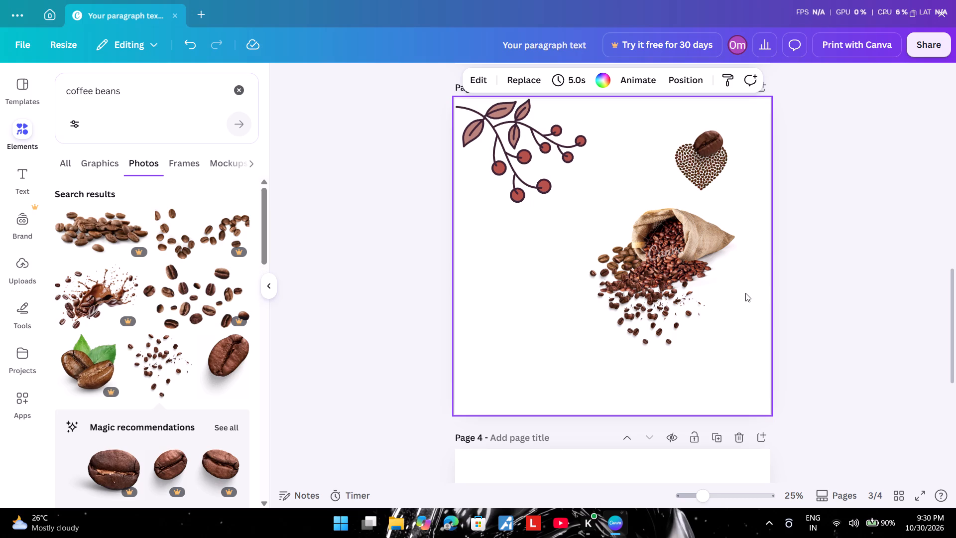
Delete the single large coffee bean that overlaps the bean heart on page 3.
drag(715, 138, 712, 141)
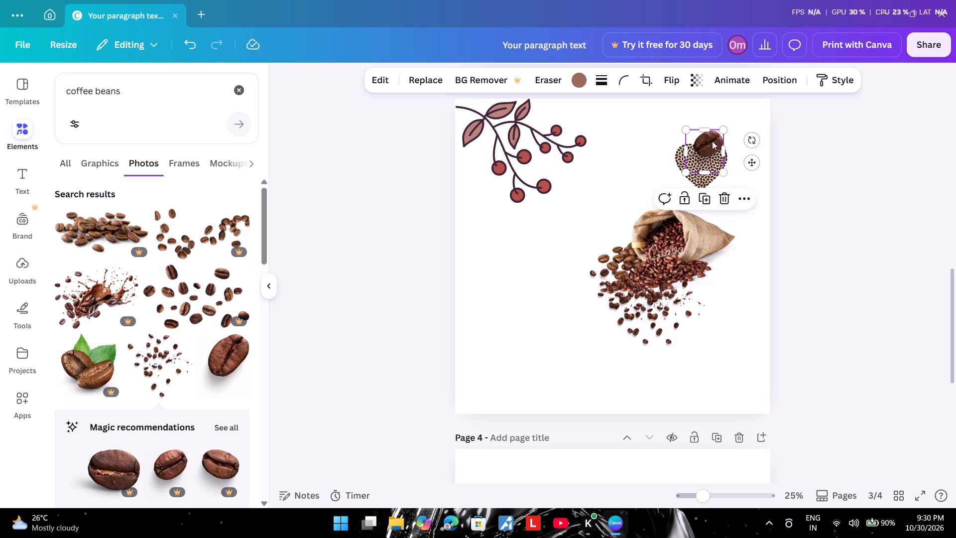
drag(712, 141, 539, 384)
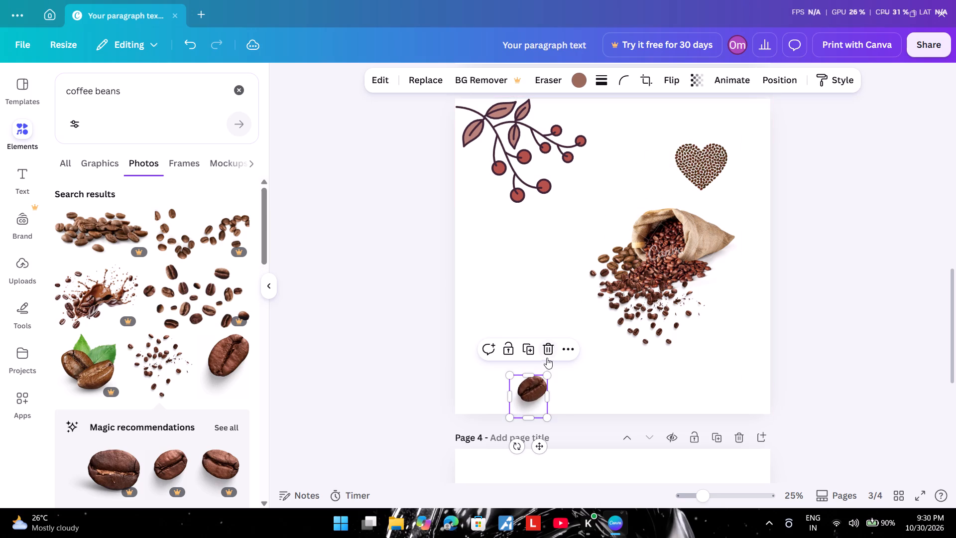
click(552, 352)
Look through the coffee beans photo results for more elements that suit the spilled-beans arrangement.
scroll(206, 356, down, 4)
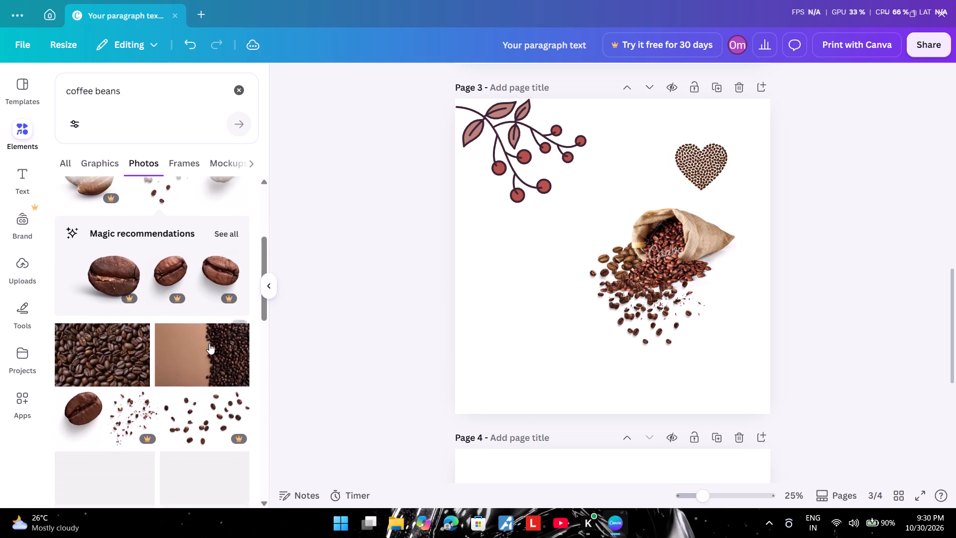
scroll(209, 343, down, 1)
scroll(211, 341, up, 1)
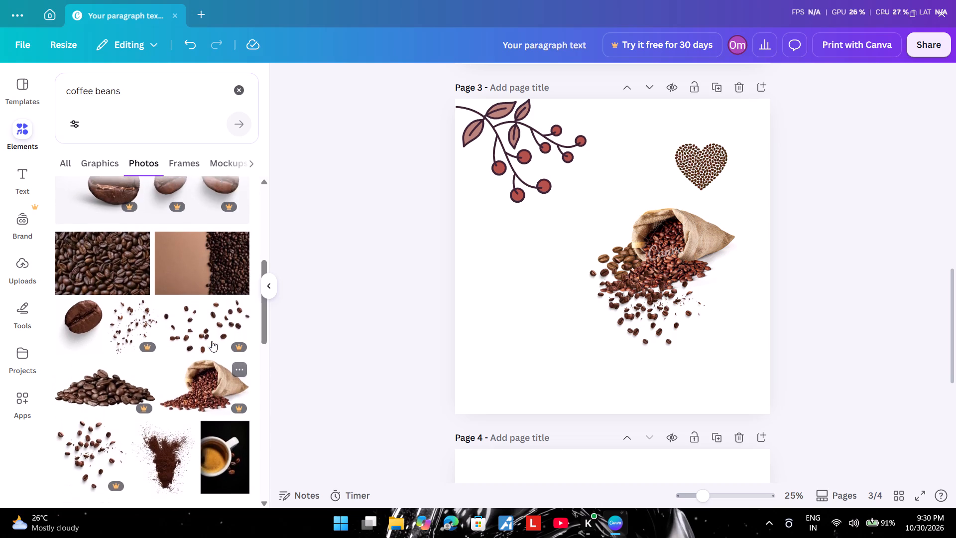
scroll(212, 341, up, 1)
scroll(212, 341, down, 1)
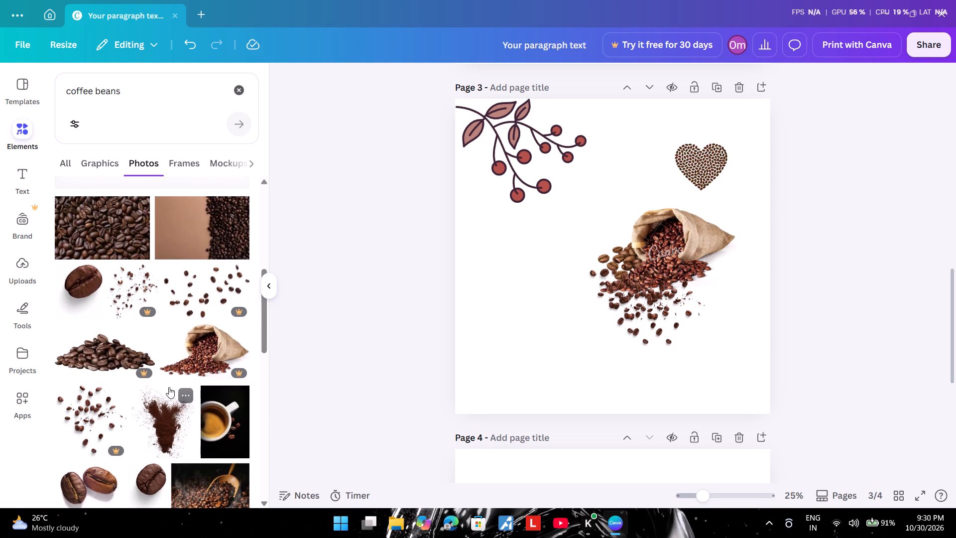
scroll(169, 387, down, 2)
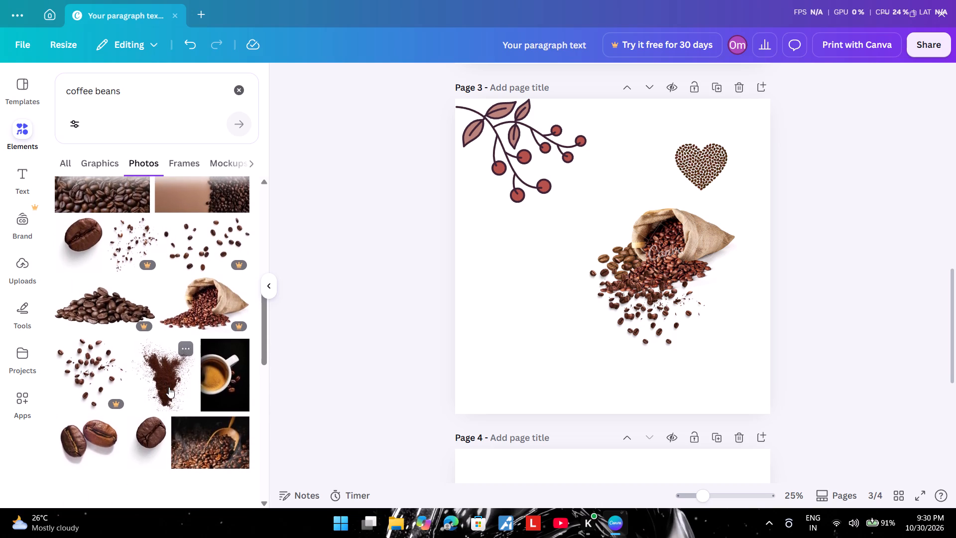
scroll(169, 387, down, 1)
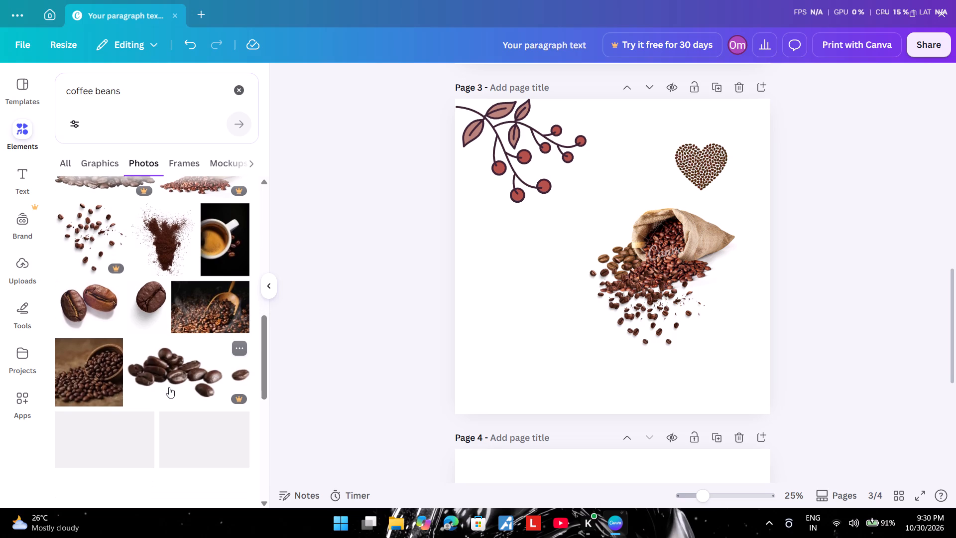
scroll(169, 387, down, 2)
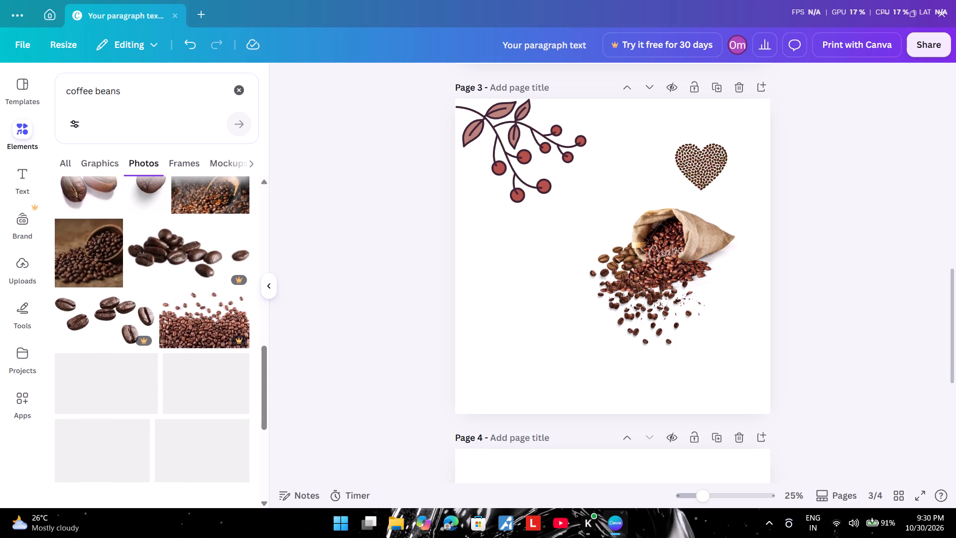
Search the photos for "coffee cracked beans".
click(91, 94)
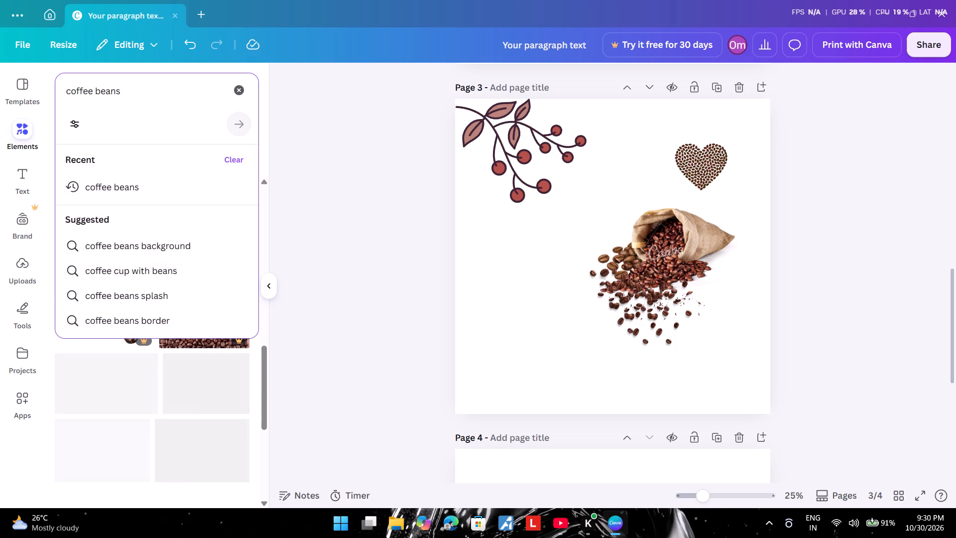
key(space)
text(cracked)
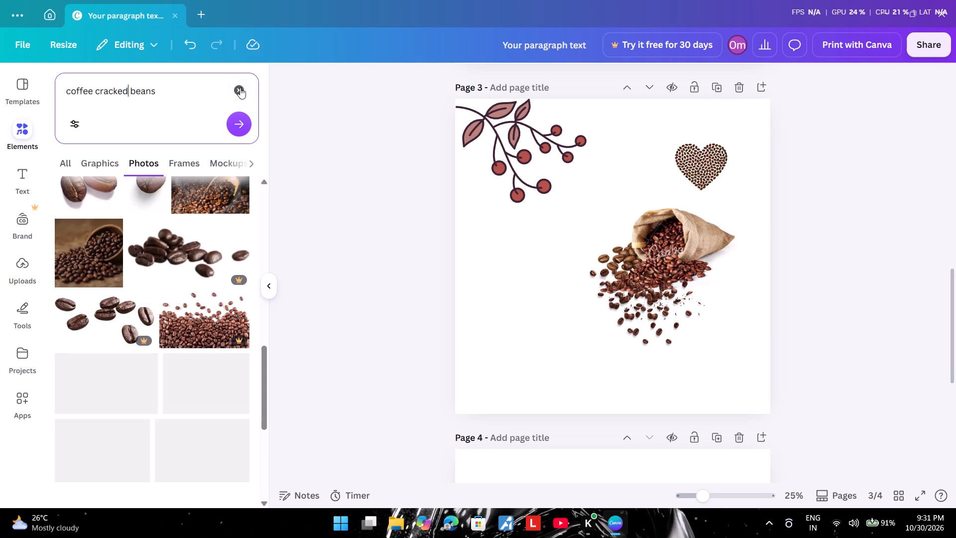
click(241, 118)
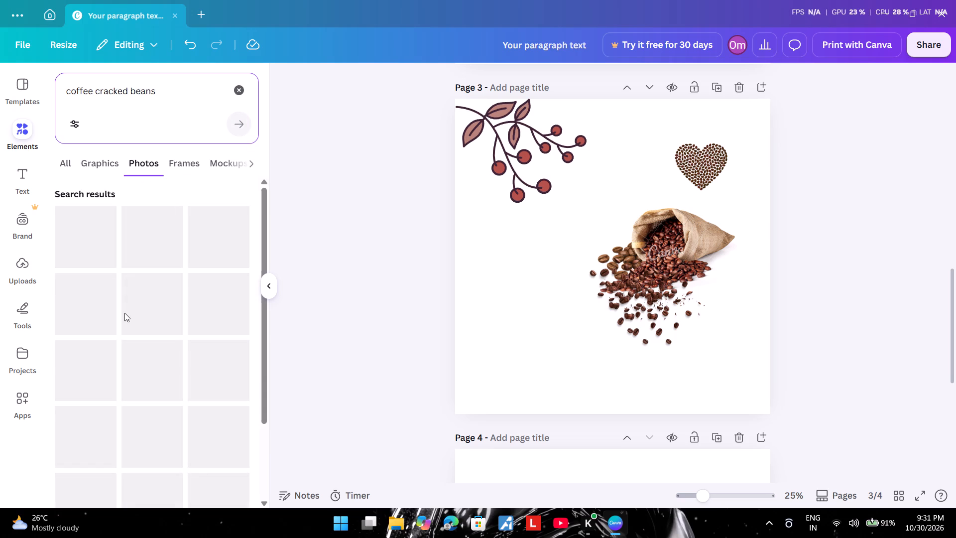
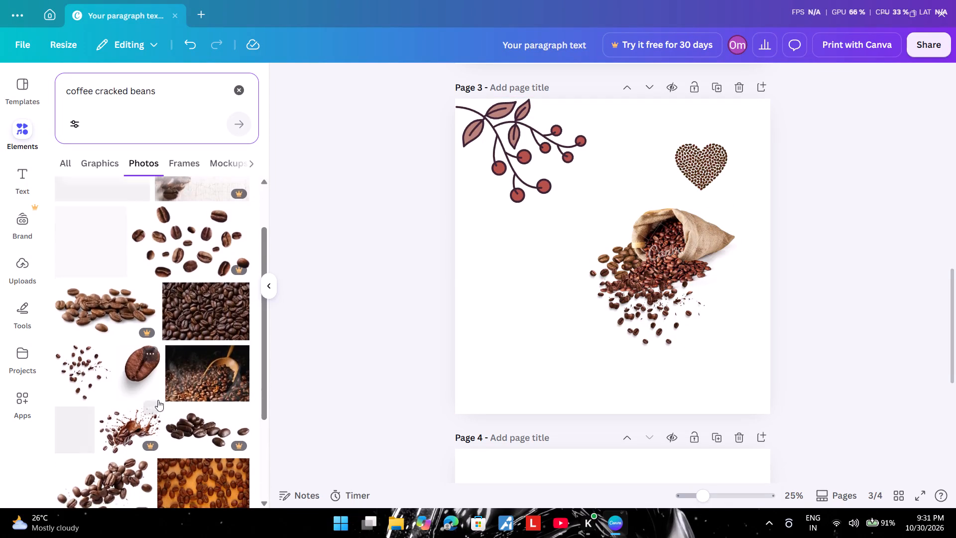
Look through the cracked coffee beans photo results for further bean images that suit page 3.
scroll(170, 316, up, 1)
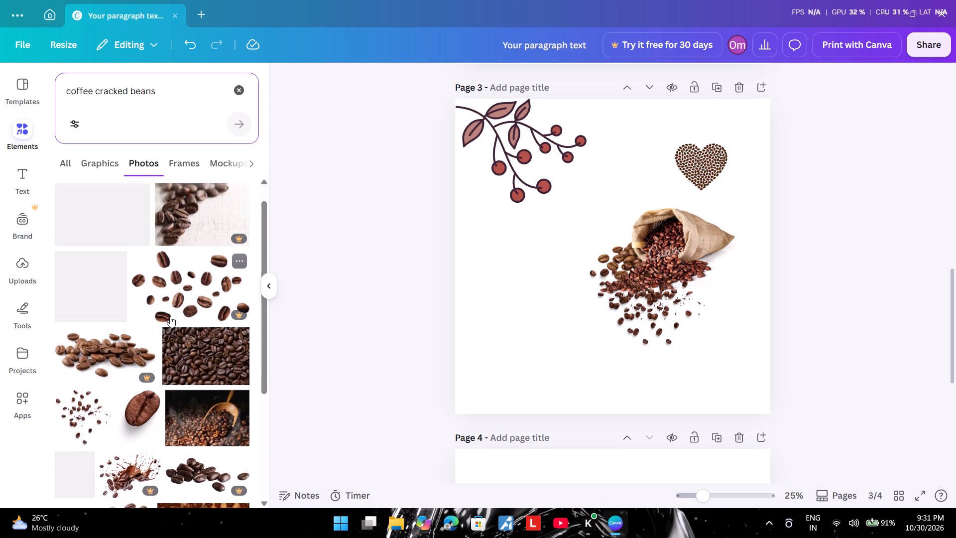
scroll(170, 316, up, 1)
scroll(169, 316, down, 4)
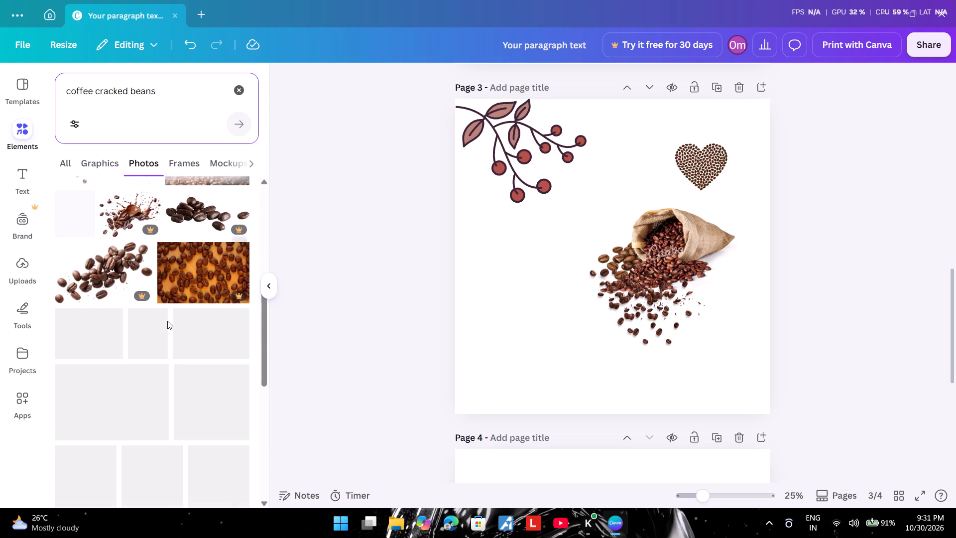
scroll(167, 321, down, 1)
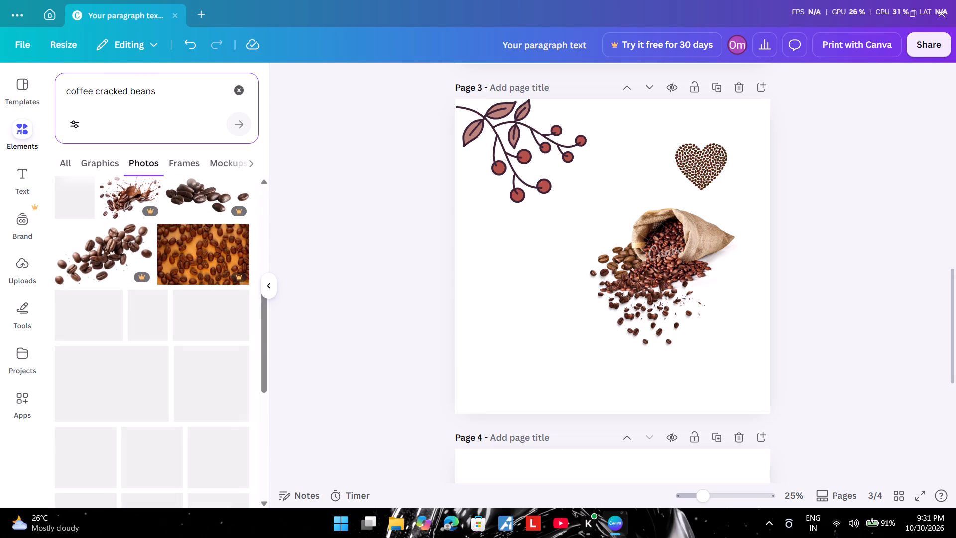
scroll(137, 262, up, 2)
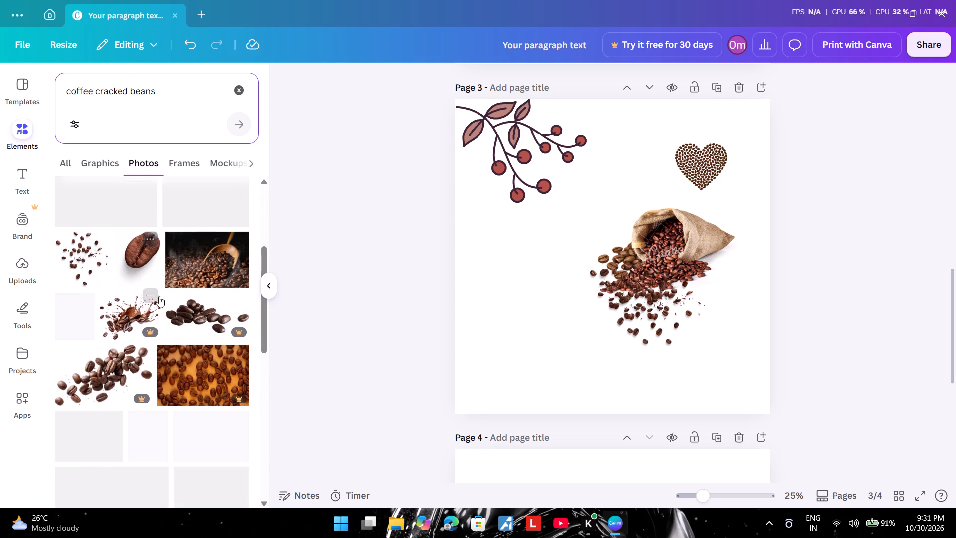
scroll(165, 306, up, 2)
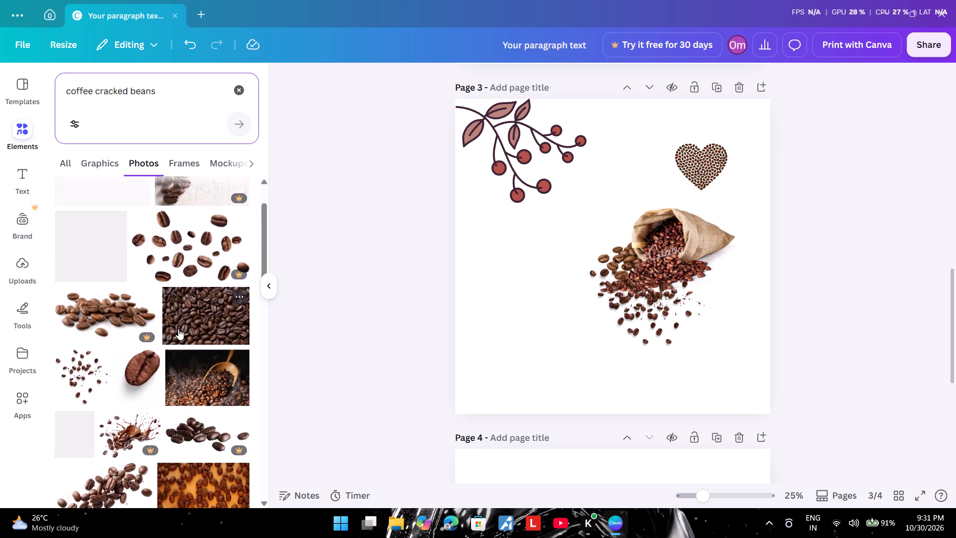
scroll(178, 329, up, 1)
scroll(178, 329, down, 4)
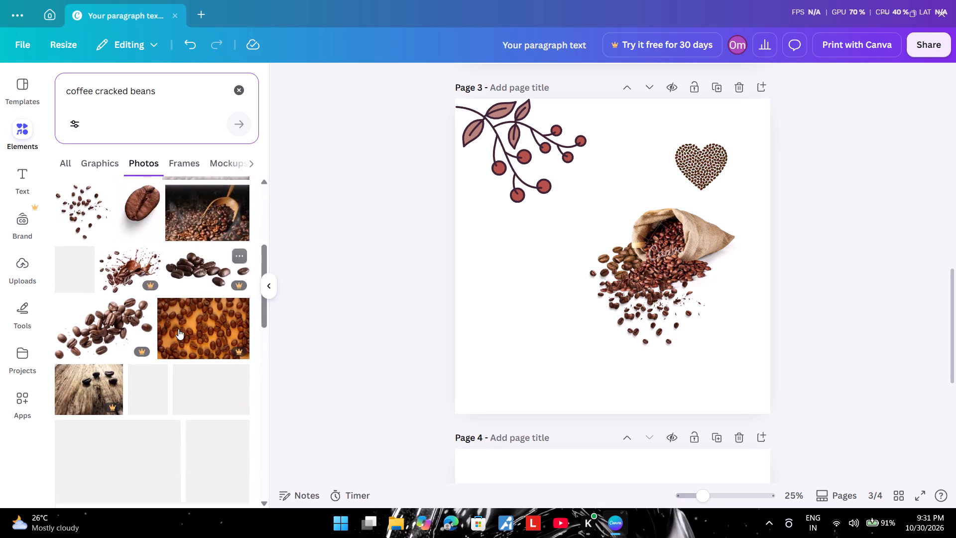
scroll(178, 329, down, 1)
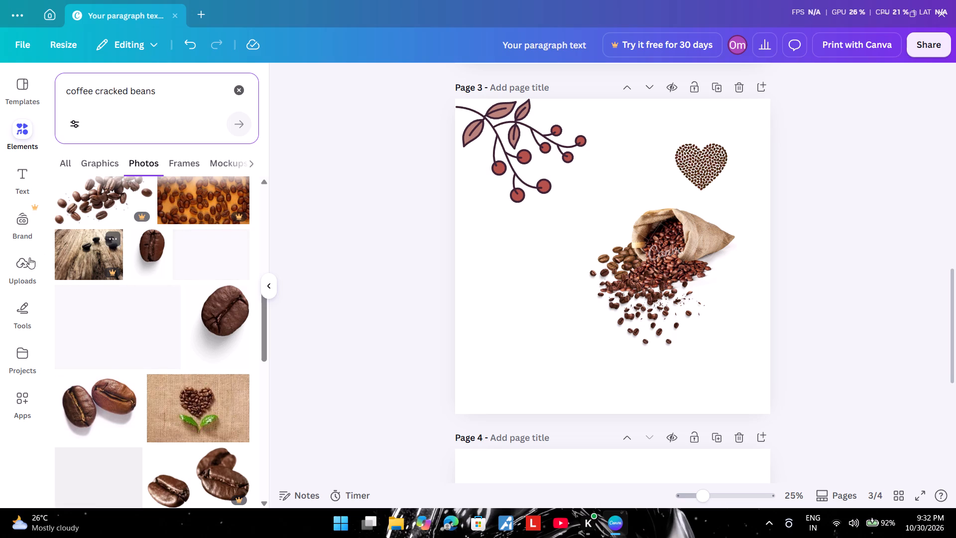
scroll(104, 292, down, 1)
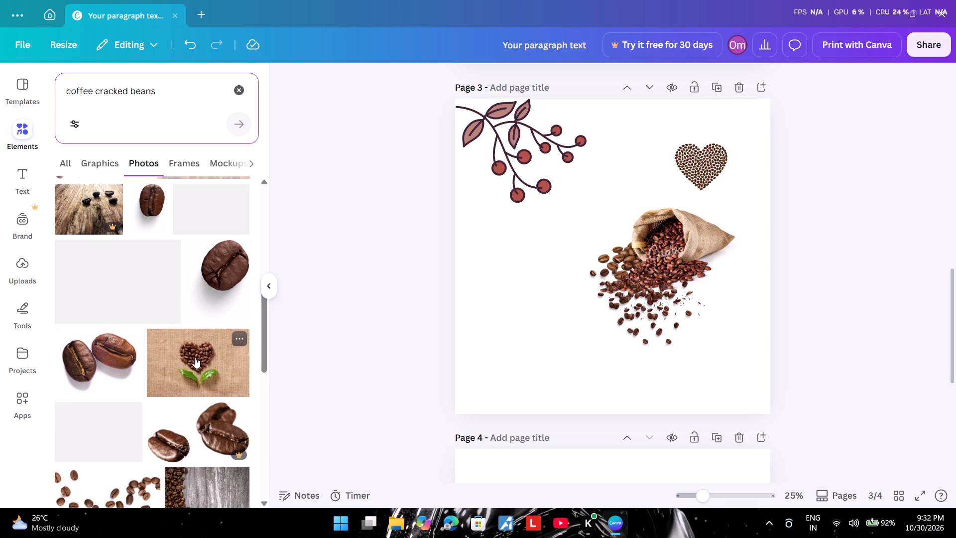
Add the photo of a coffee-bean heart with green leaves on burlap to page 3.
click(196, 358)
Add the upright single coffee bean photo to page 3 and shrink it to less than half its inserted size.
scroll(170, 401, down, 1)
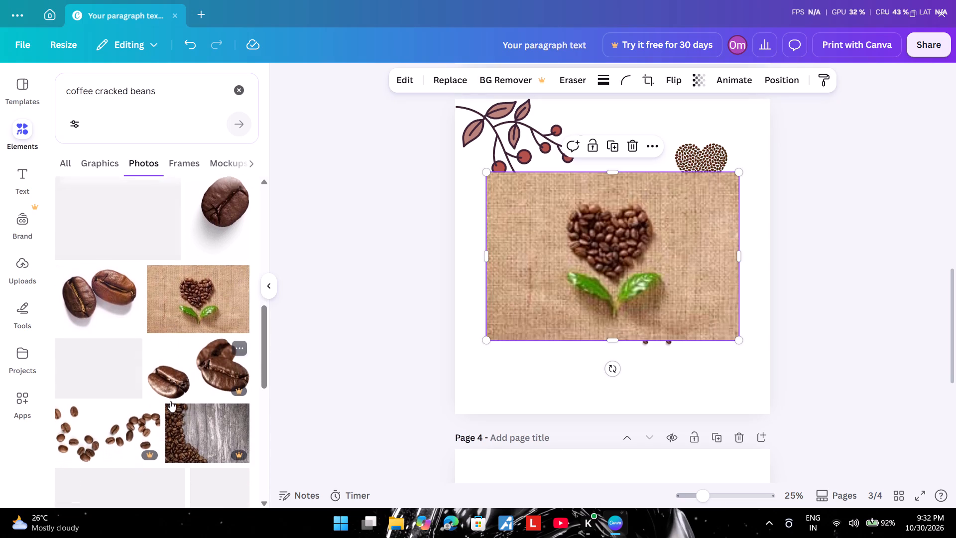
scroll(170, 401, down, 3)
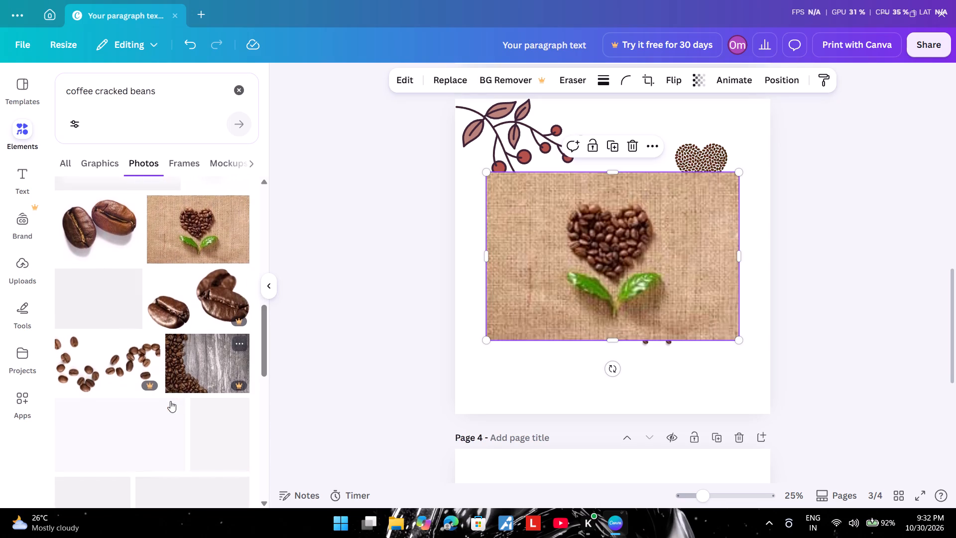
scroll(170, 401, down, 1)
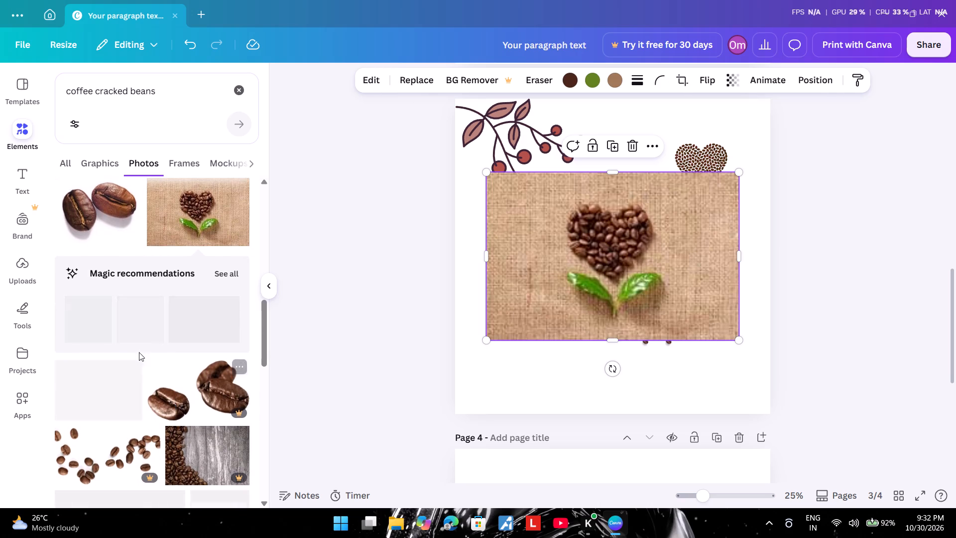
scroll(134, 324, up, 1)
scroll(134, 392, up, 1)
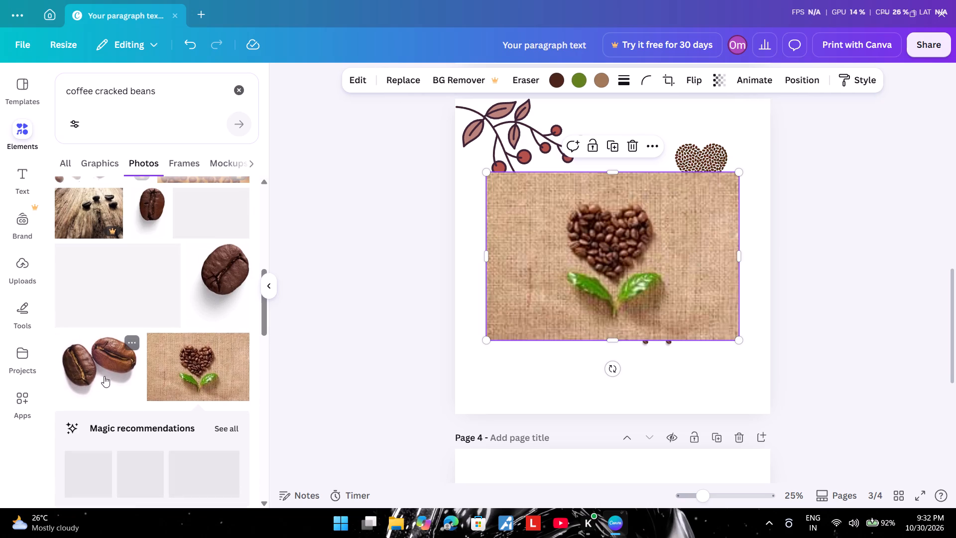
click(145, 217)
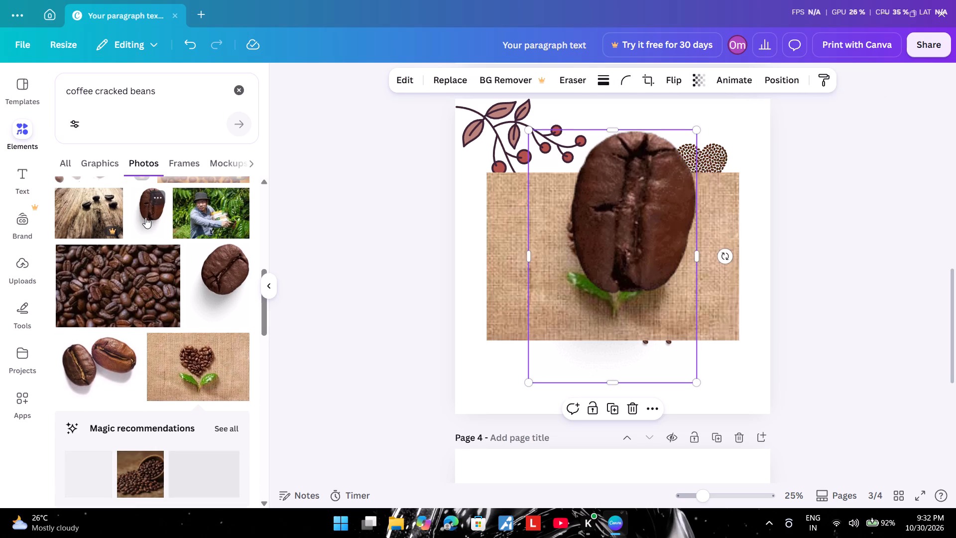
drag(695, 382, 599, 248)
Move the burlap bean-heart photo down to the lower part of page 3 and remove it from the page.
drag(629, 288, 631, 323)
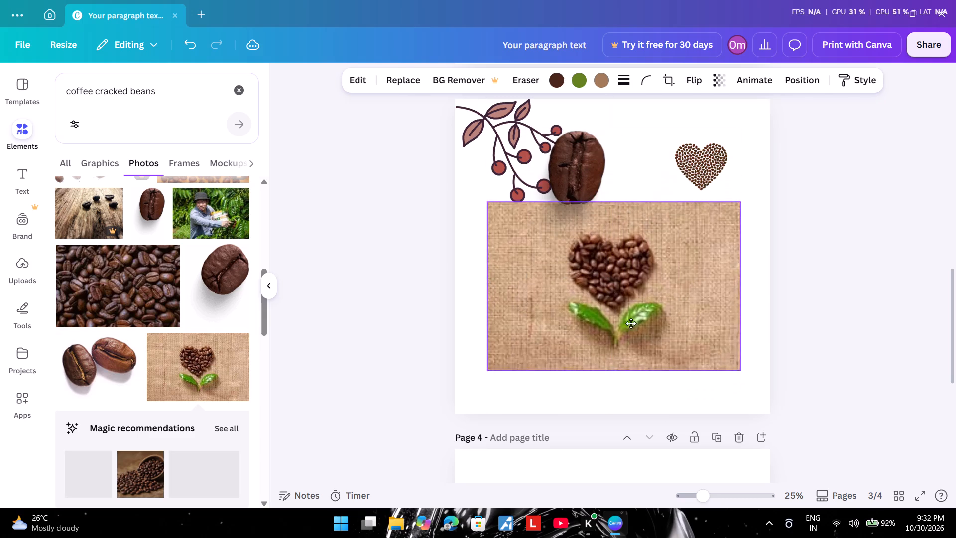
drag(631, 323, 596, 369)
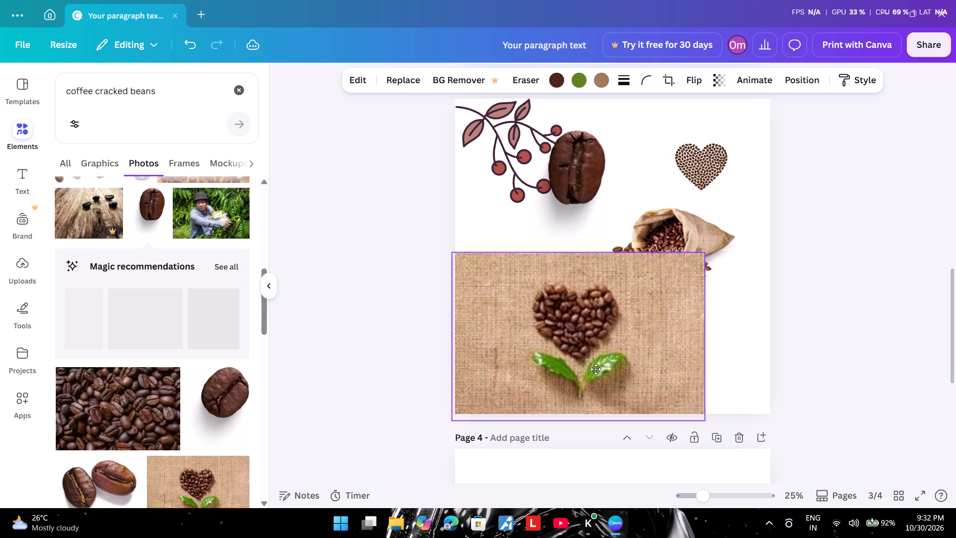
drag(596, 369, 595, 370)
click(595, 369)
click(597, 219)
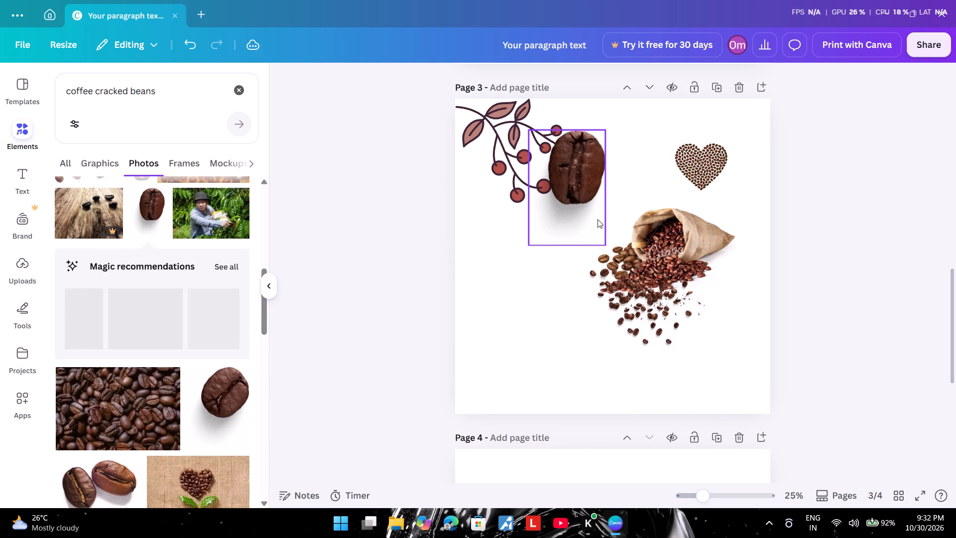
Move the single coffee bean photo from beside the berry branch to the lower-left corner of page 3.
drag(588, 183, 552, 331)
click(552, 330)
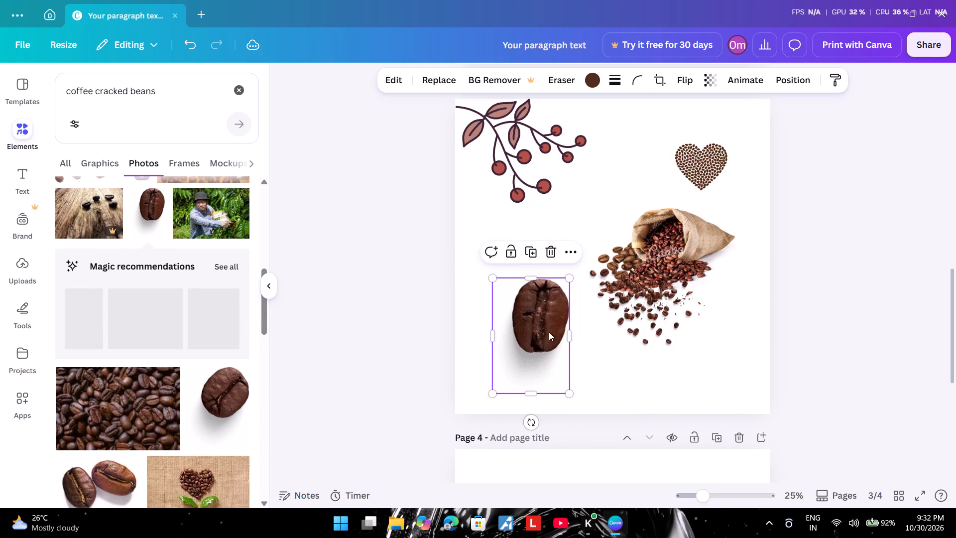
drag(538, 318, 533, 328)
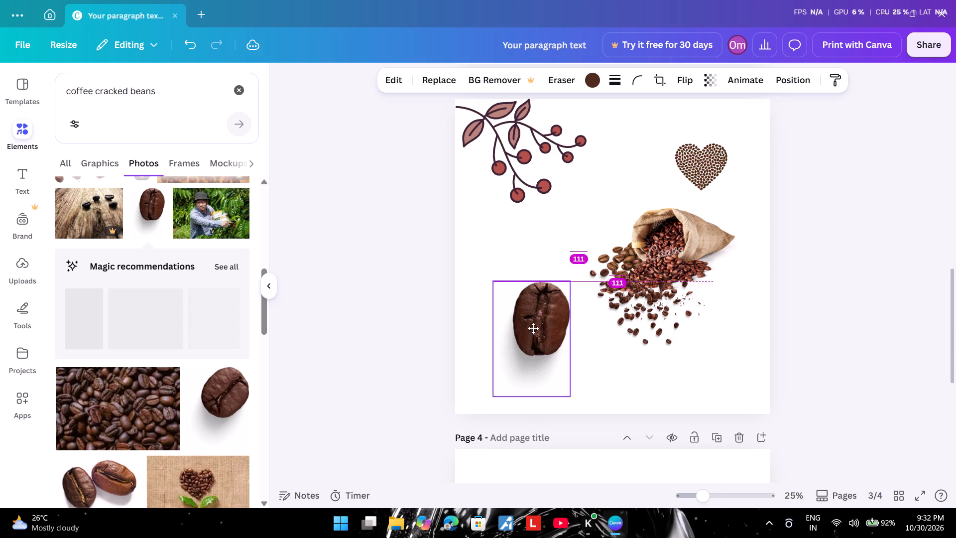
drag(533, 328, 504, 341)
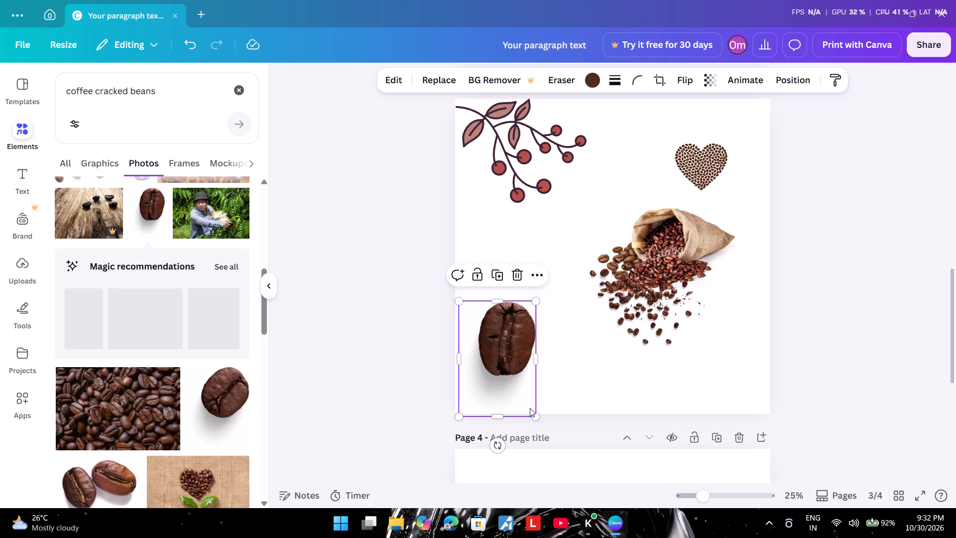
Enlarge the single coffee bean photo and shift it so the bean fills the lower-left corner of page 3.
drag(540, 418, 615, 470)
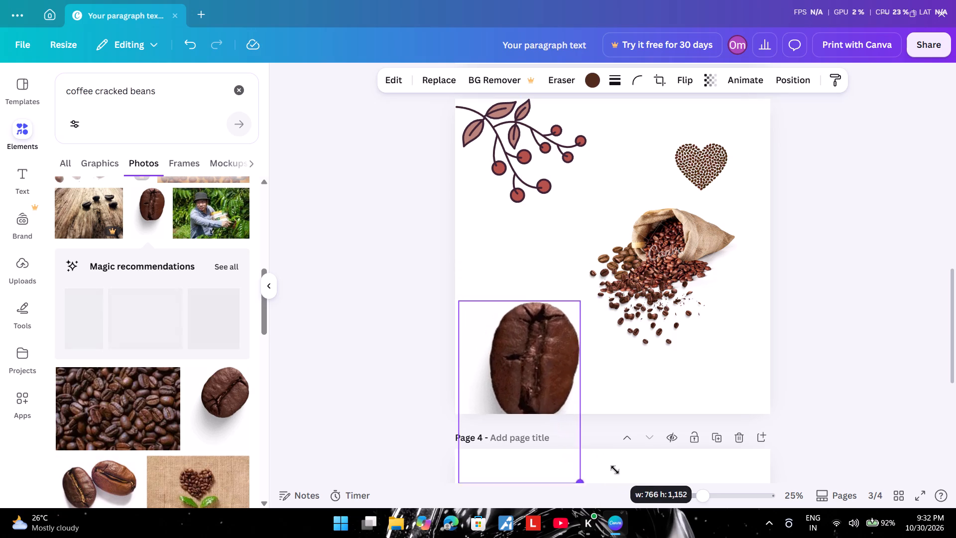
drag(615, 470, 622, 470)
drag(621, 468, 617, 458)
drag(552, 364, 534, 344)
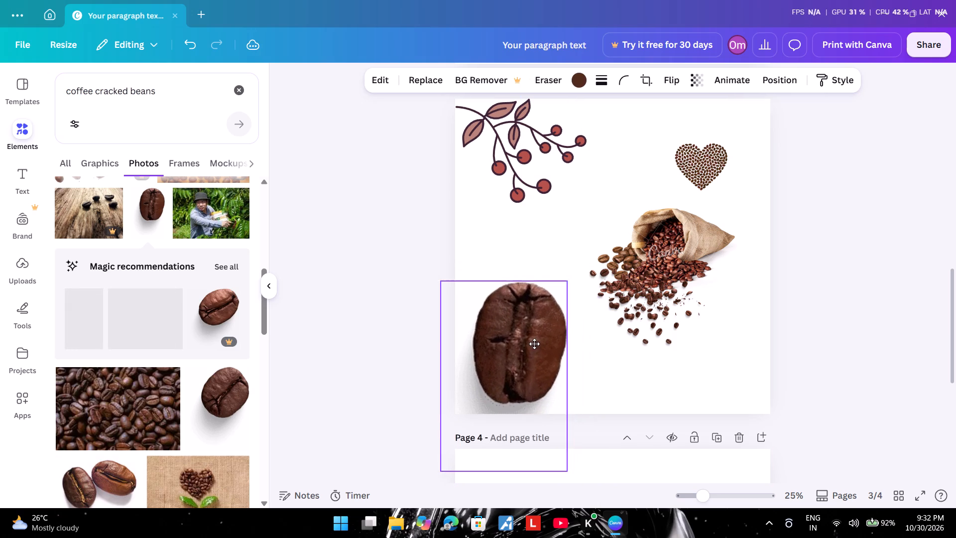
drag(534, 344, 534, 344)
click(816, 322)
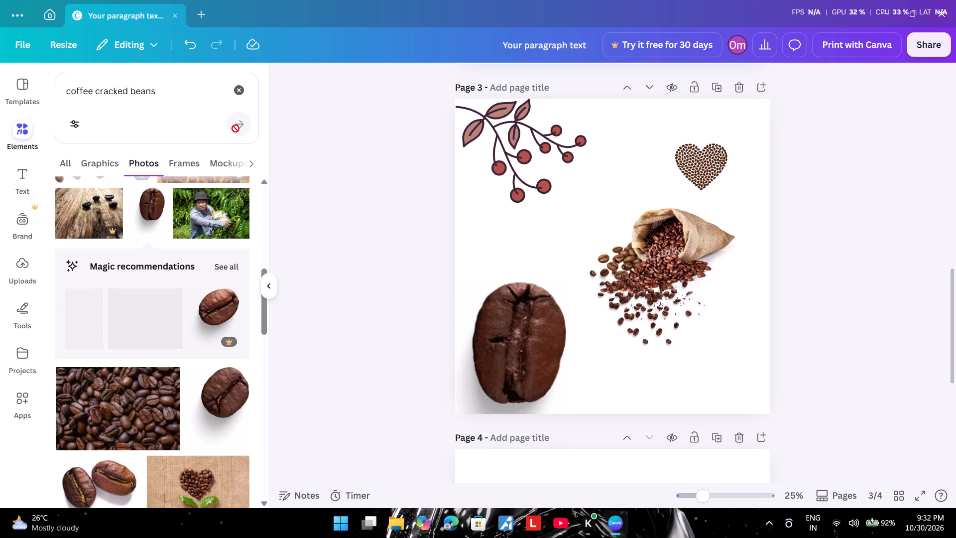
Replace the photo search with "red" and choose the suggested search "red background".
click(189, 83)
key(BackSpace)
key(BackSpace)
key(BackSpace)
key(BackSpace)
key(BackSpace)
key(BackSpace)
key(BackSpace)
key(BackSpace)
key(BackSpace)
key(BackSpace)
key(BackSpace)
key(BackSpace)
key(BackSpace)
key(BackSpace)
key(BackSpace)
key(BackSpace)
key(BackSpace)
key(BackSpace)
key(BackSpace)
key(BackSpace)
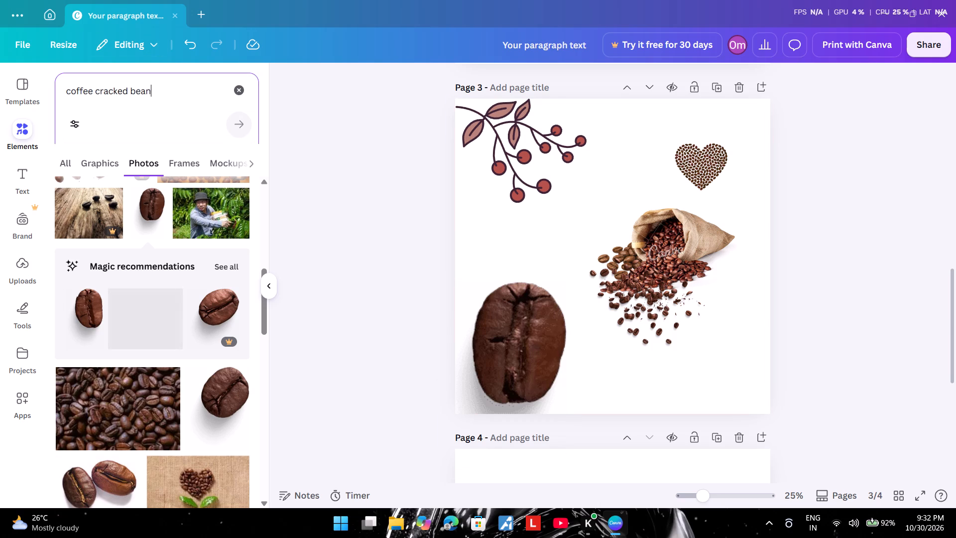
key(BackSpace)
key(BackSpace)
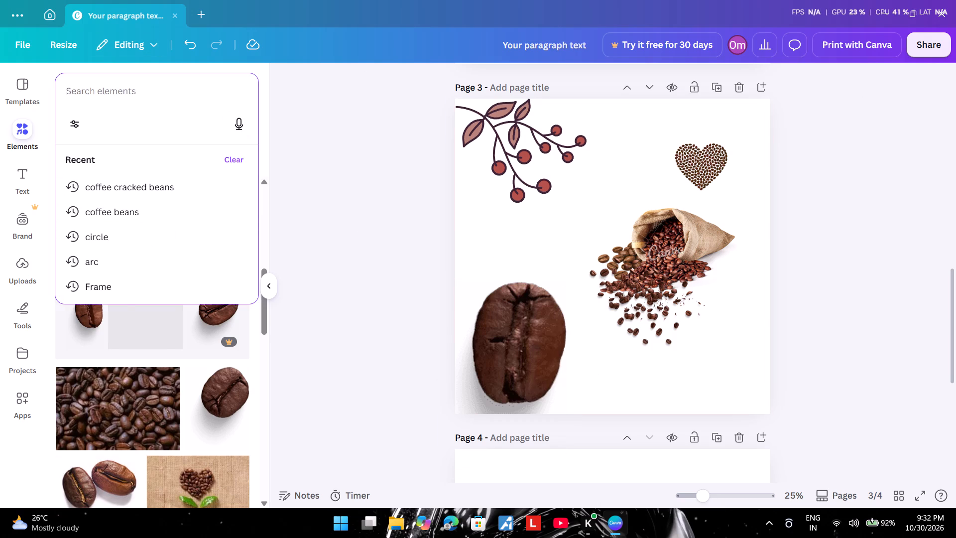
text(red)
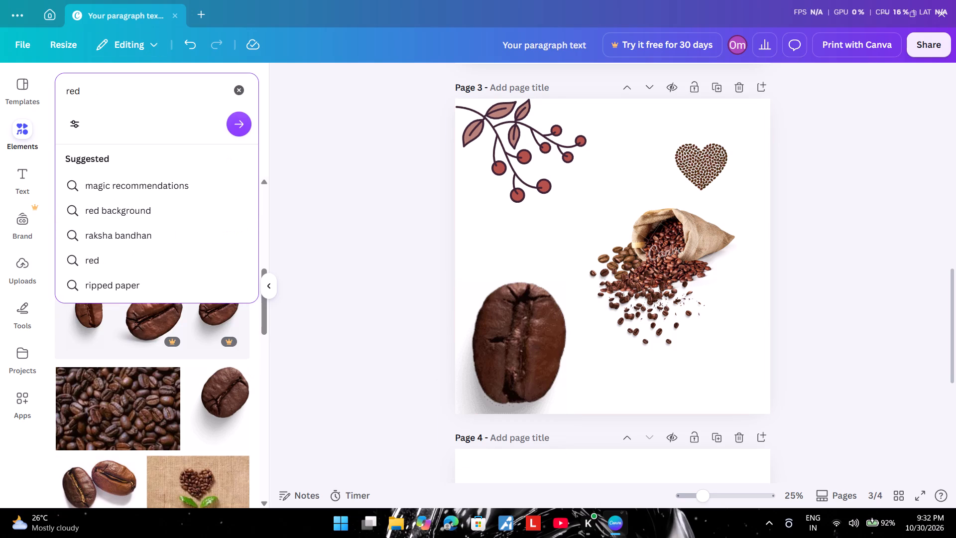
click(139, 178)
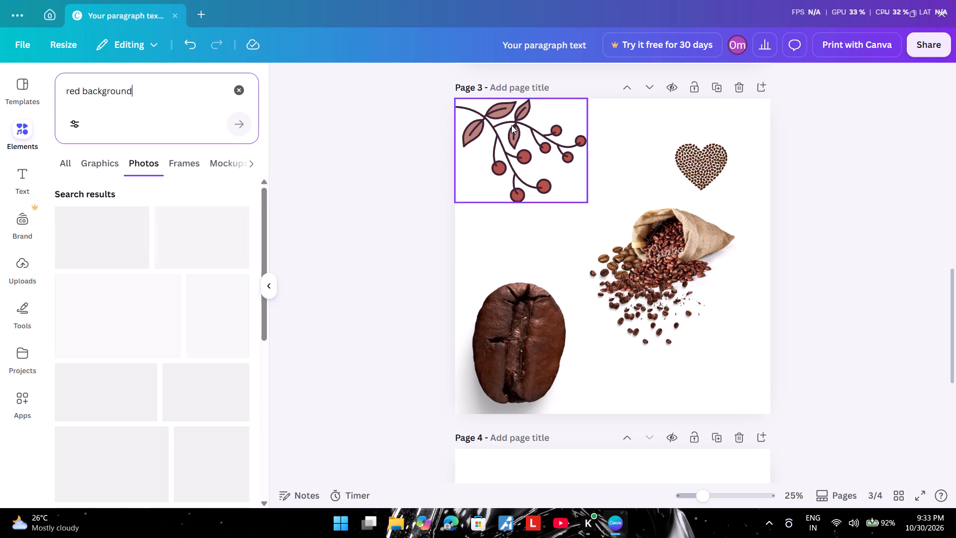
Copy the basic style of the coffee-bean heart on page 3.
click(688, 149)
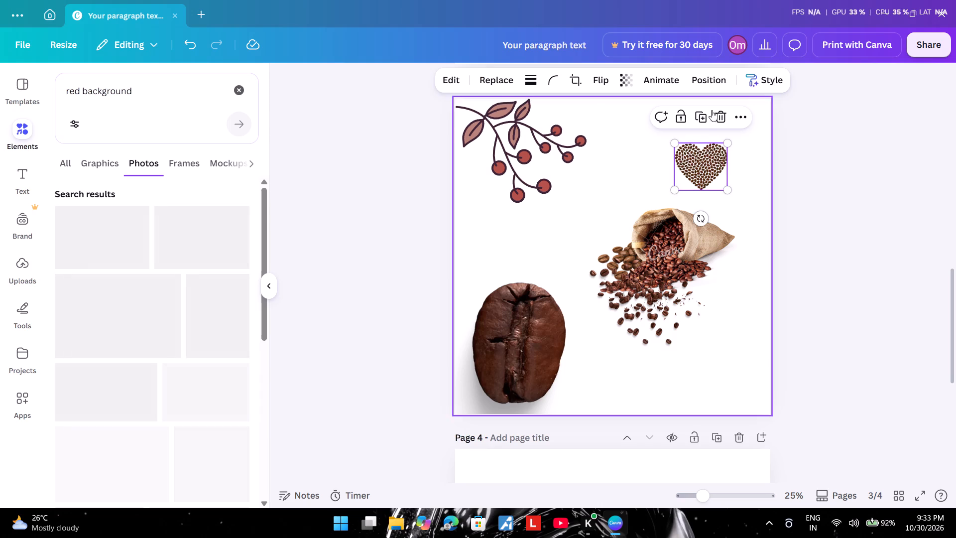
click(746, 73)
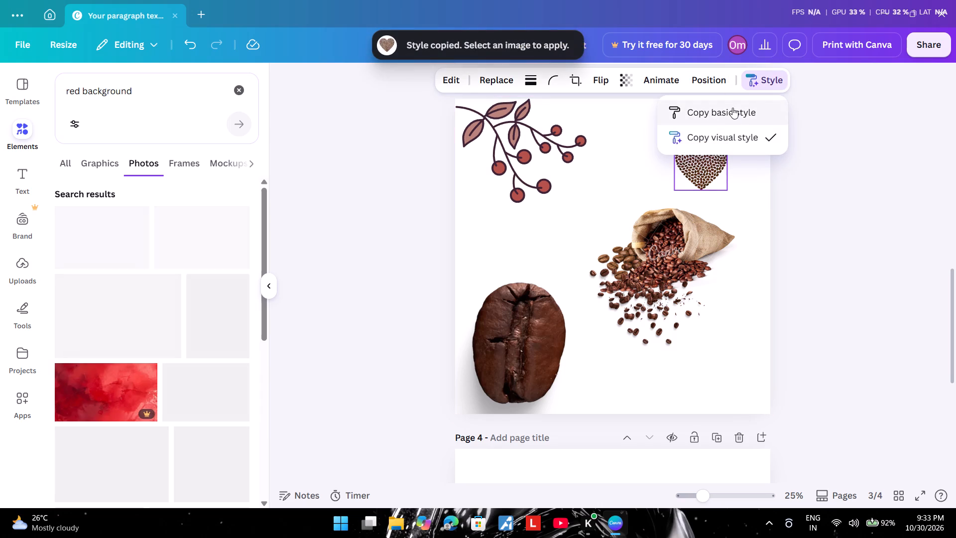
click(732, 107)
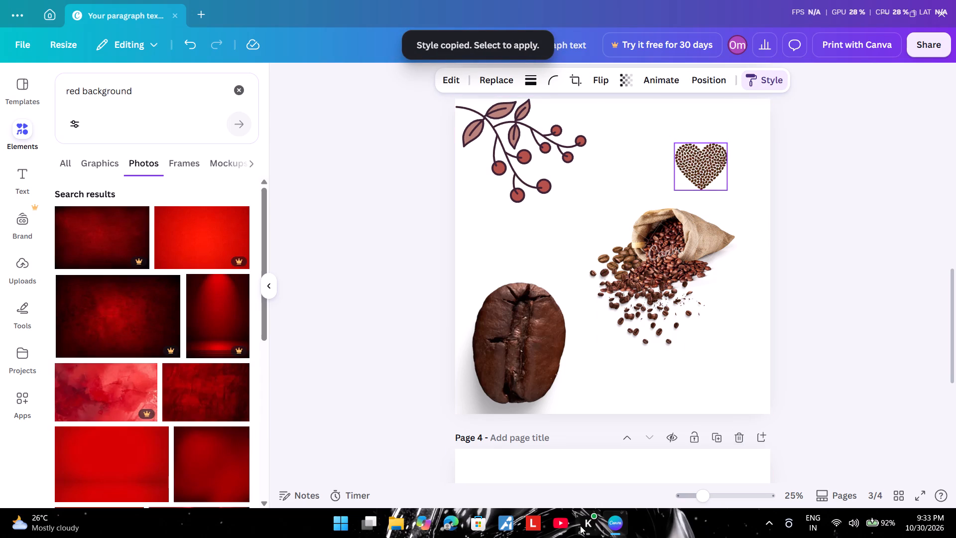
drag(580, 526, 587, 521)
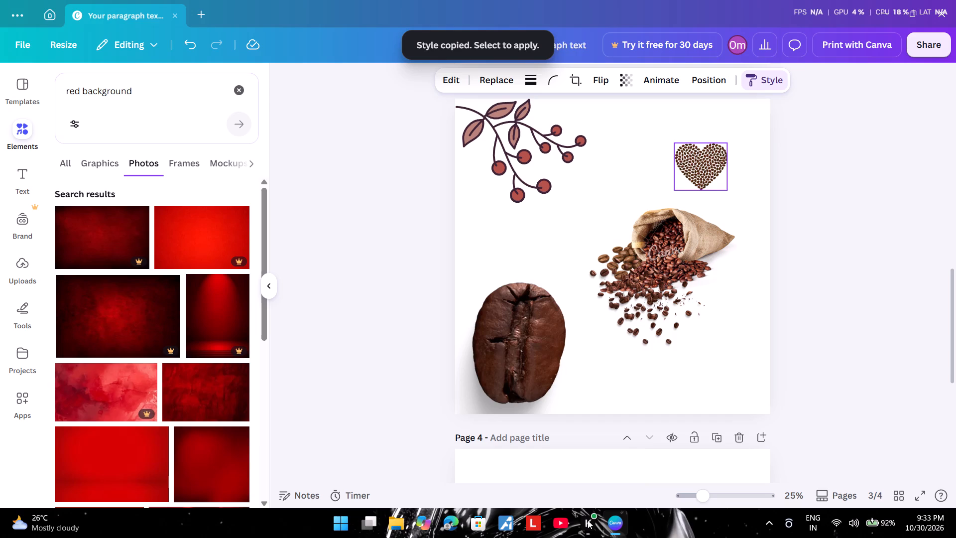
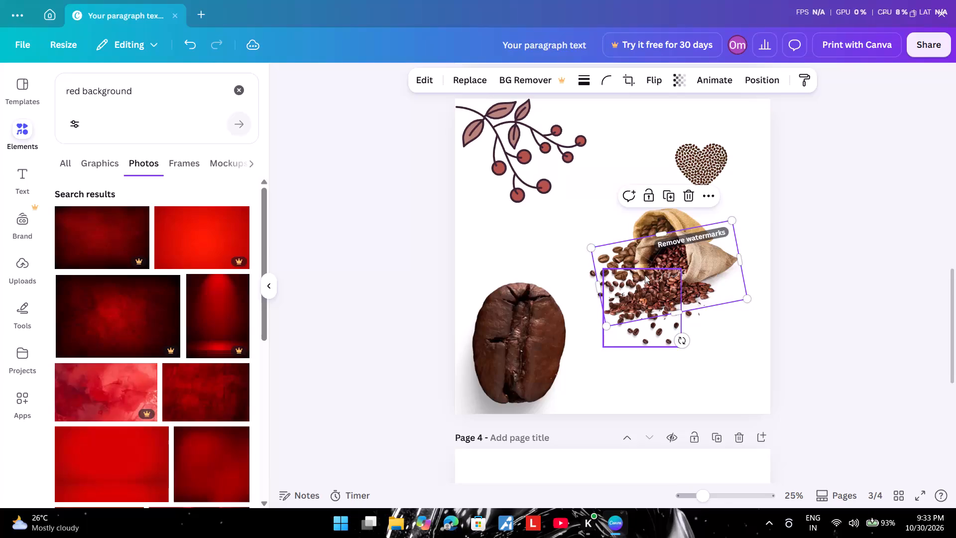
Move the scattered coffee-bean clusters on page 3 upward so they sit closer beneath the spilled sack.
click(646, 300)
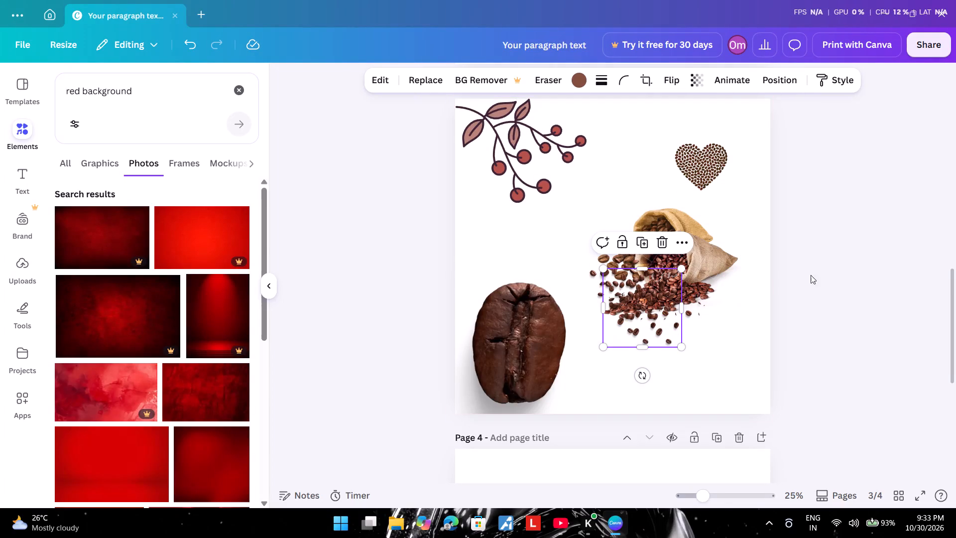
click(875, 279)
drag(654, 315, 654, 300)
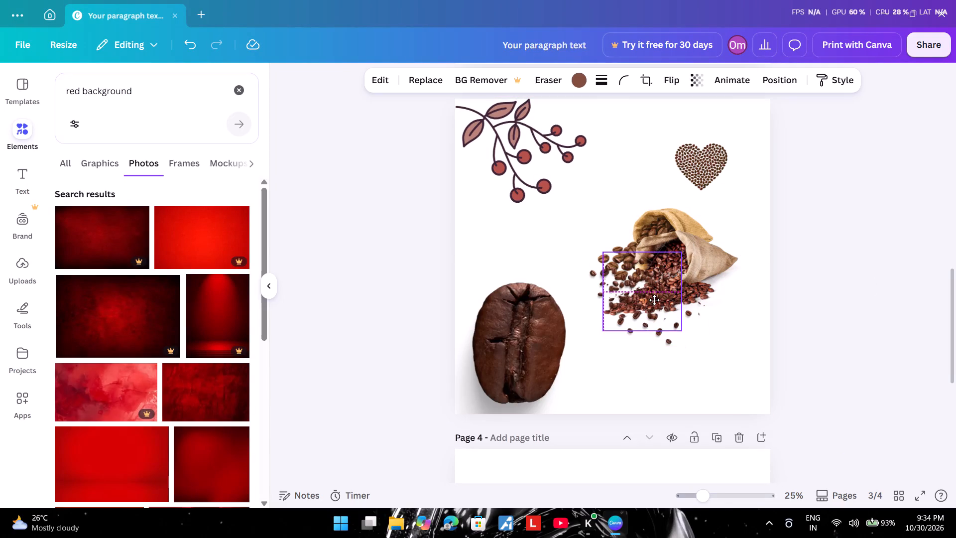
drag(654, 300, 655, 307)
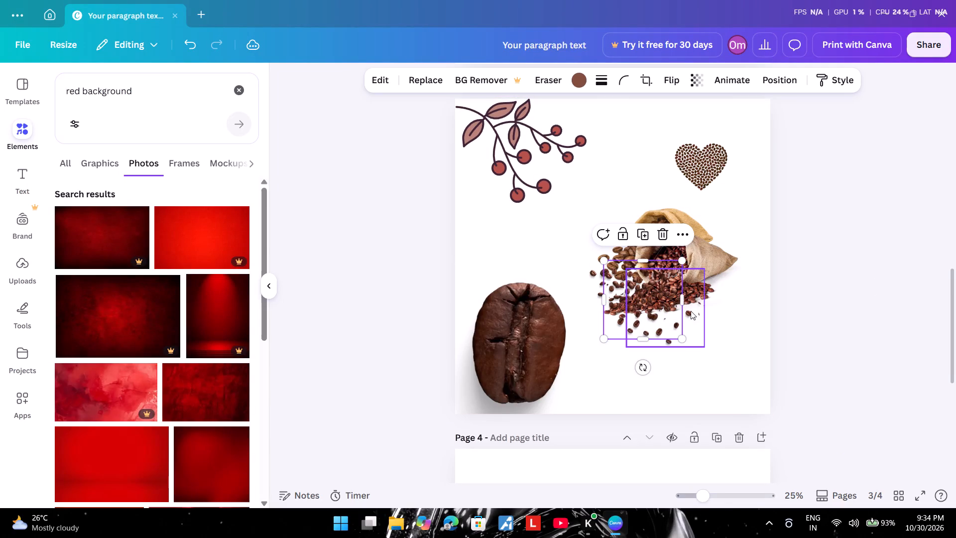
click(699, 307)
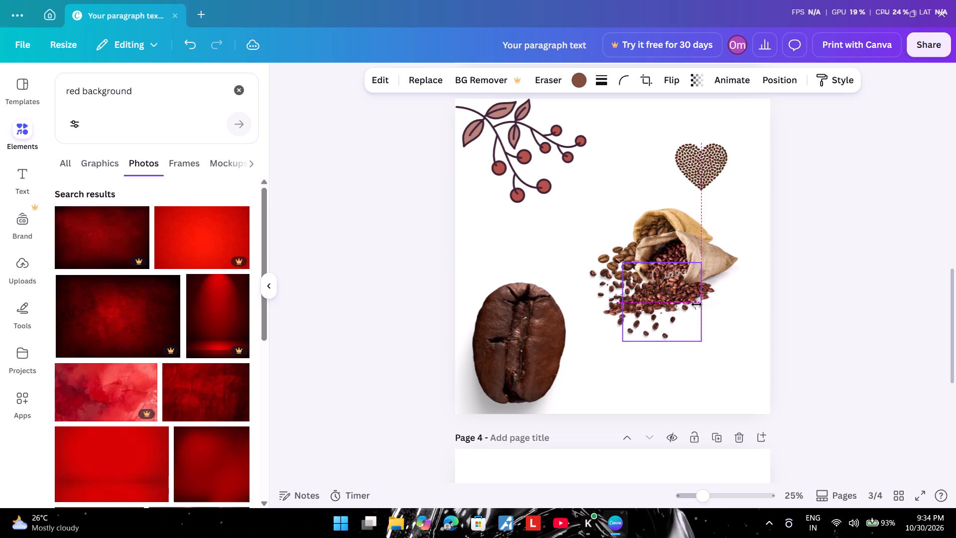
Move the tilted front sack photo up and slightly left so it overlaps the yellow sack behind it.
click(717, 253)
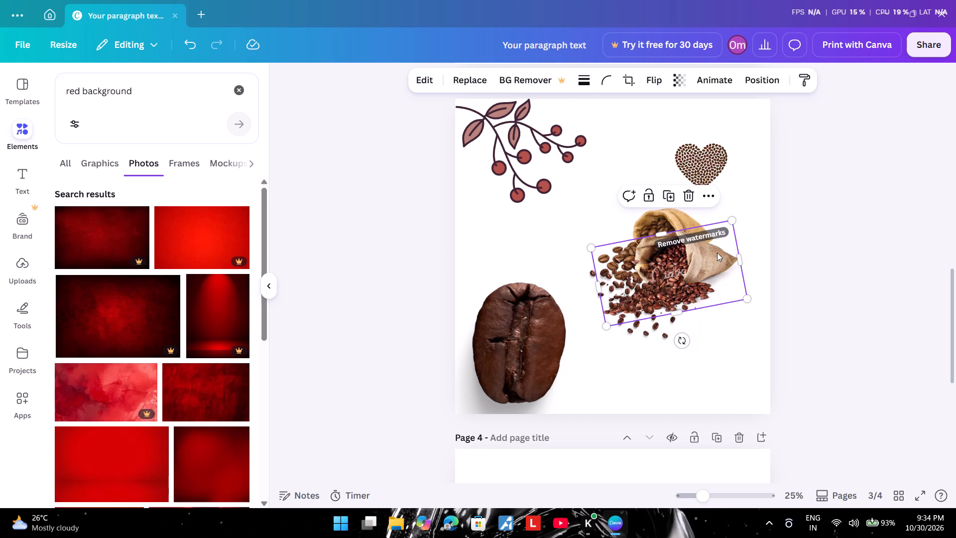
click(717, 253)
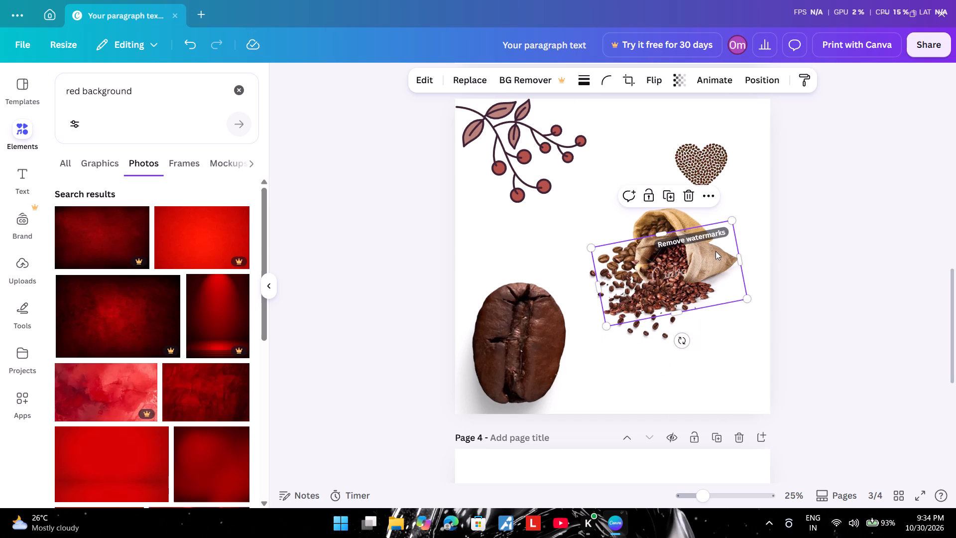
drag(702, 258, 698, 240)
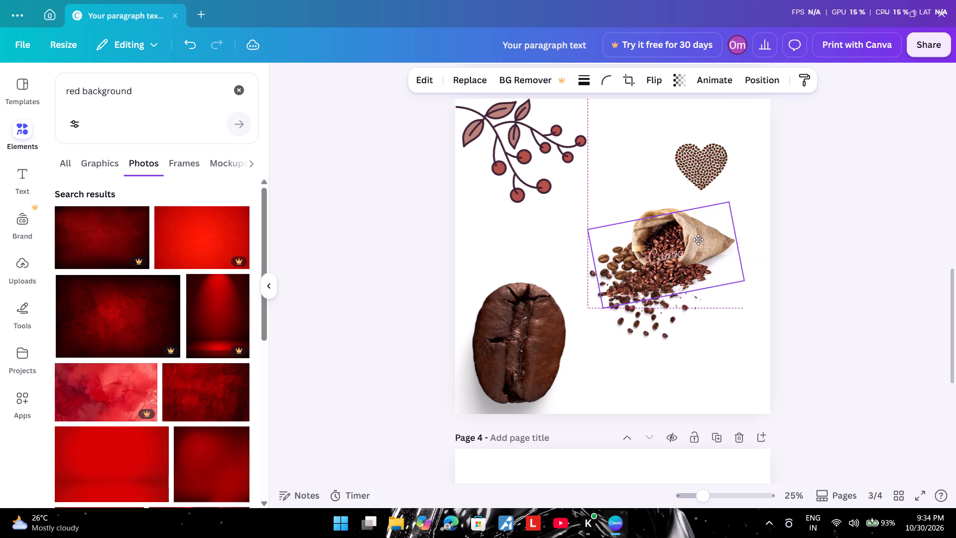
drag(698, 240, 697, 237)
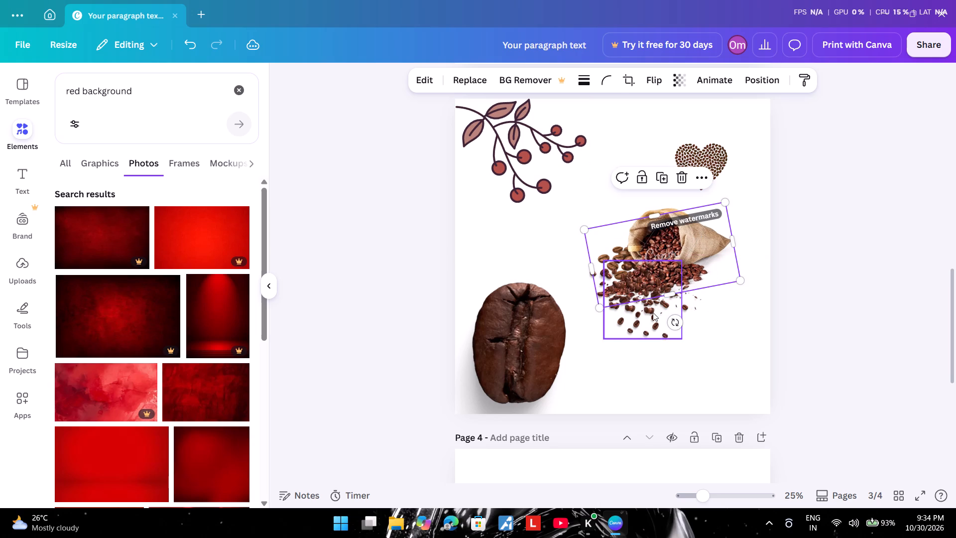
Shift the scattered-bean clusters in toward the sack on page 3 so the loose beans merge into one compact spill.
drag(653, 312, 662, 300)
drag(662, 313, 663, 313)
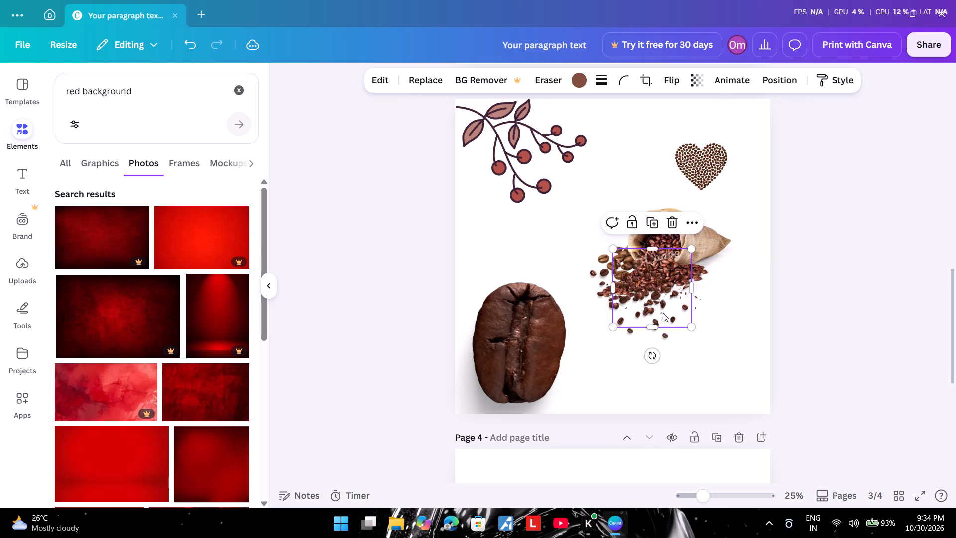
drag(663, 313, 668, 308)
click(721, 298)
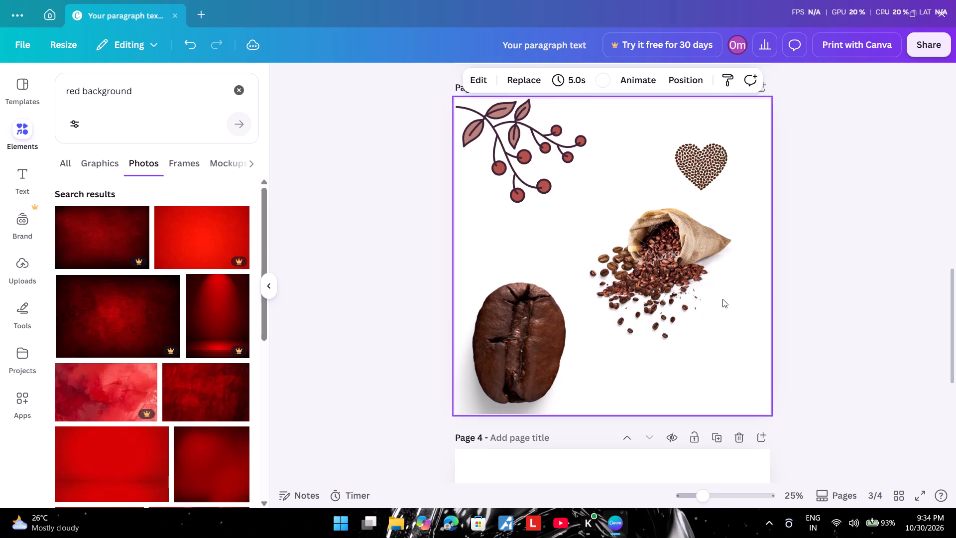
drag(659, 336, 666, 322)
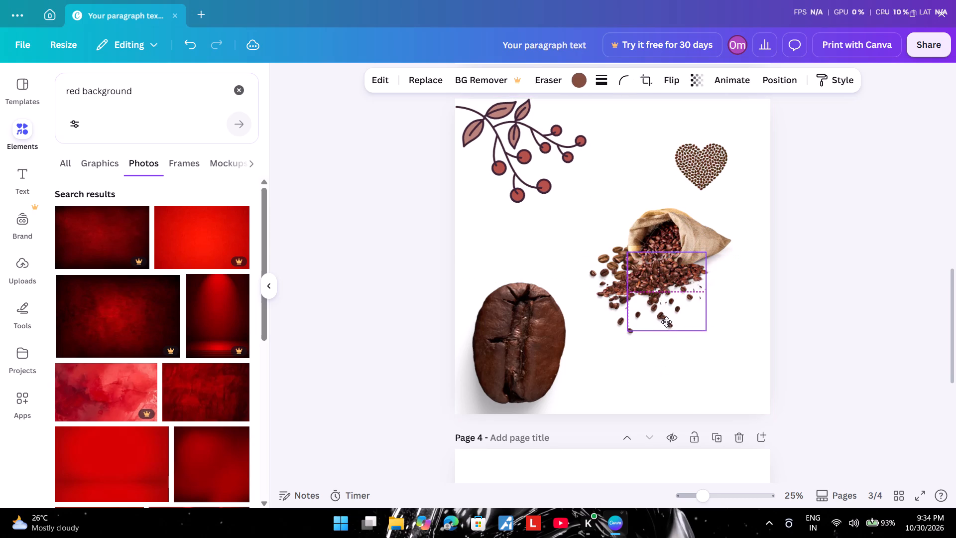
drag(666, 322, 671, 327)
drag(617, 321, 626, 317)
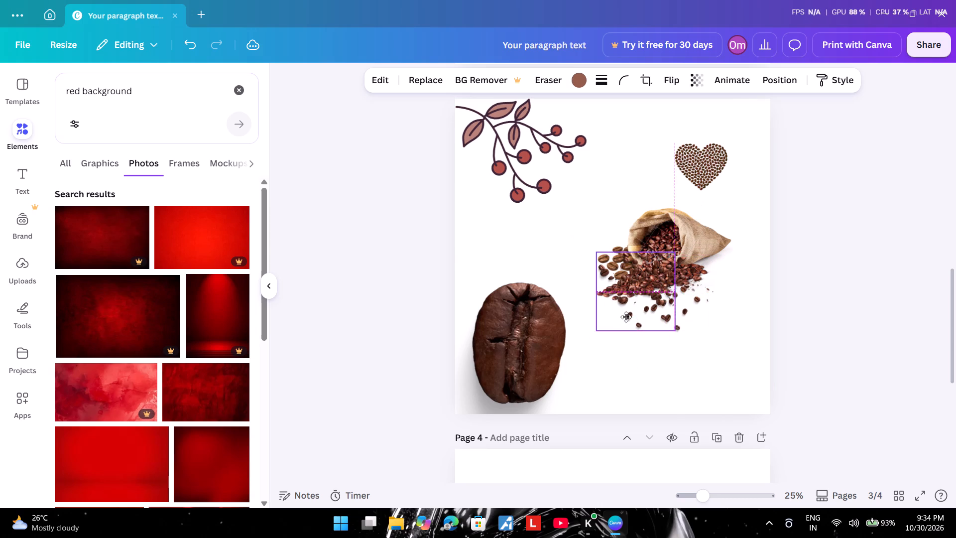
drag(626, 317, 637, 317)
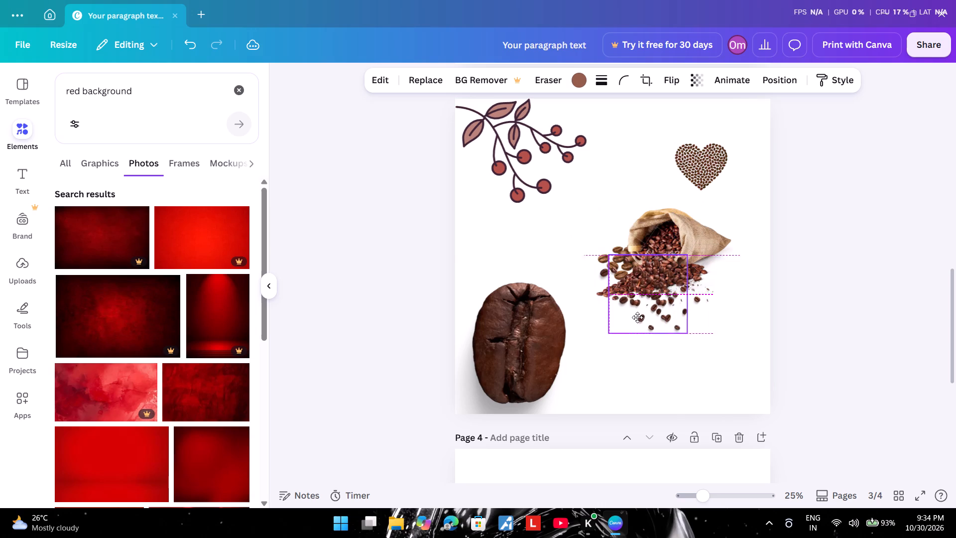
drag(637, 317, 637, 317)
click(730, 298)
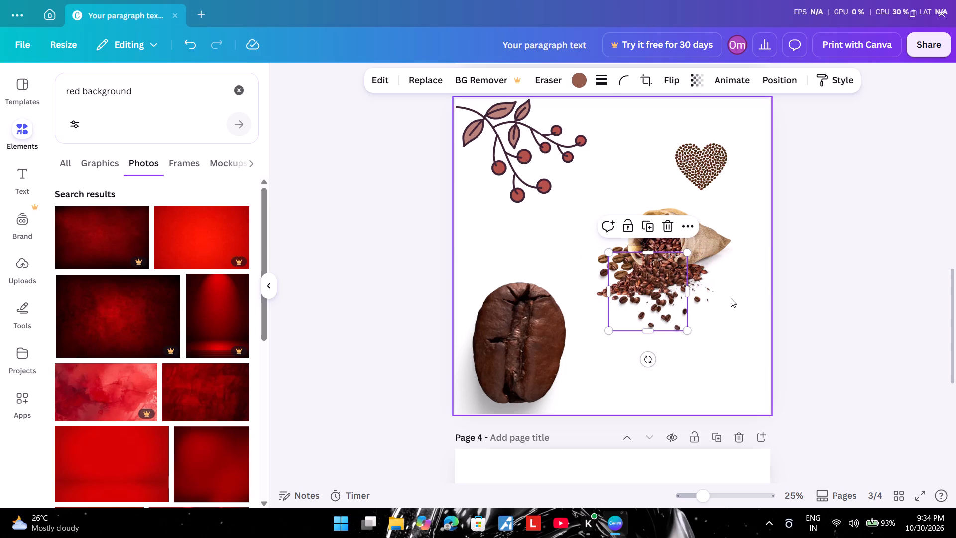
drag(684, 302, 667, 314)
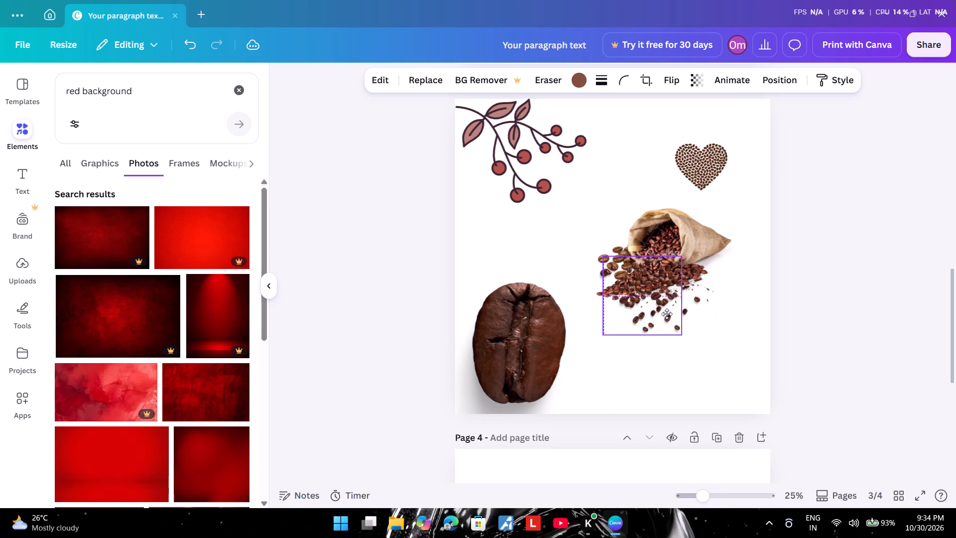
drag(667, 314, 668, 315)
click(731, 308)
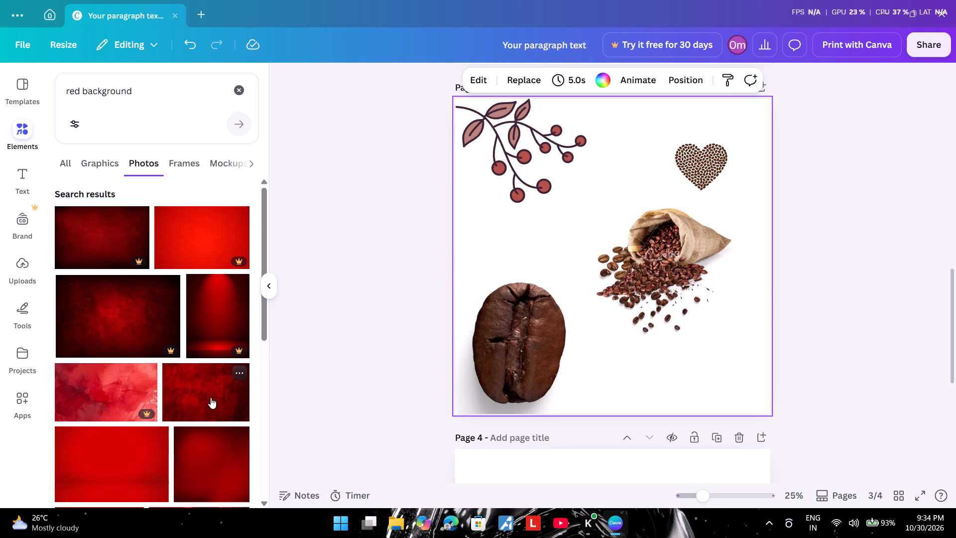
Add the draped dark red satin fabric photo from the red background results to page 3.
scroll(210, 397, down, 4)
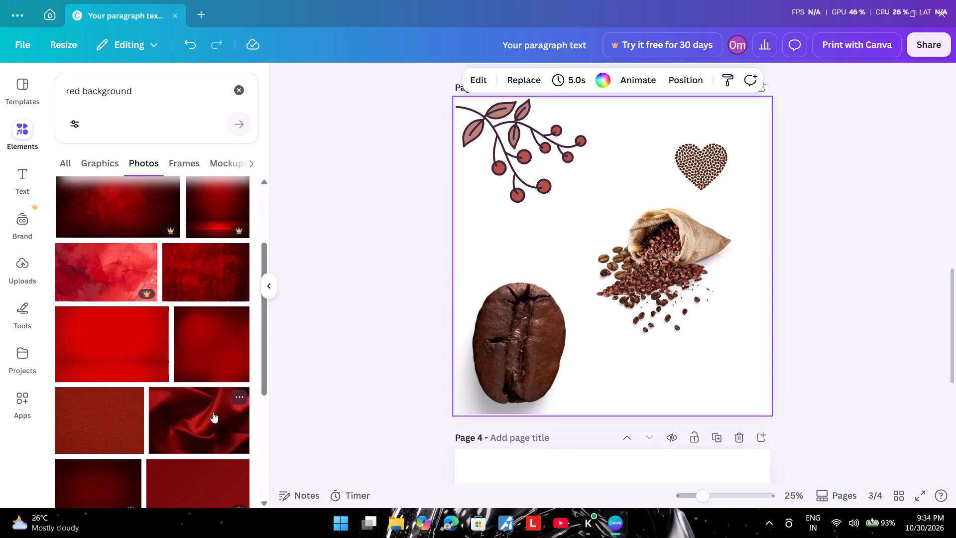
click(213, 412)
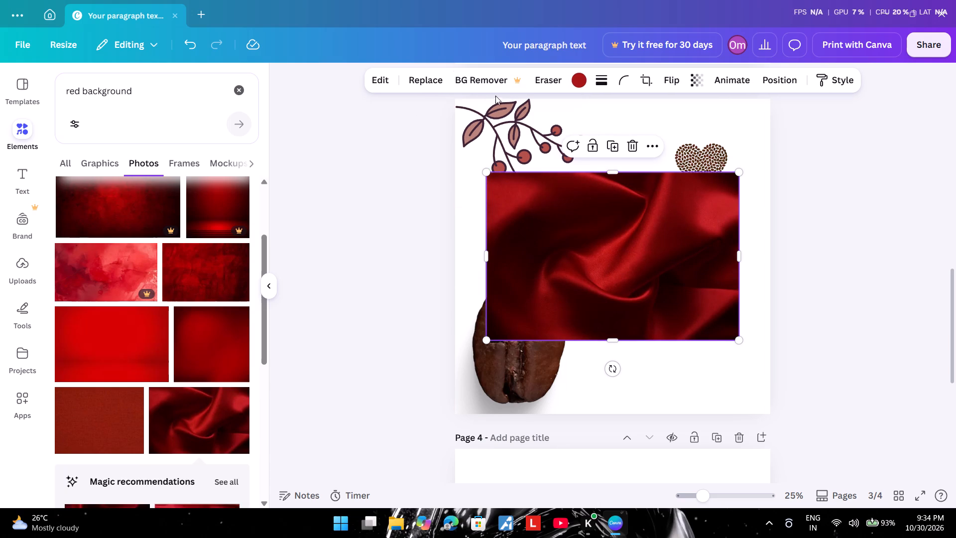
Erase one short stroke near the centre of the red satin photo with the Pixel Eraser.
click(549, 84)
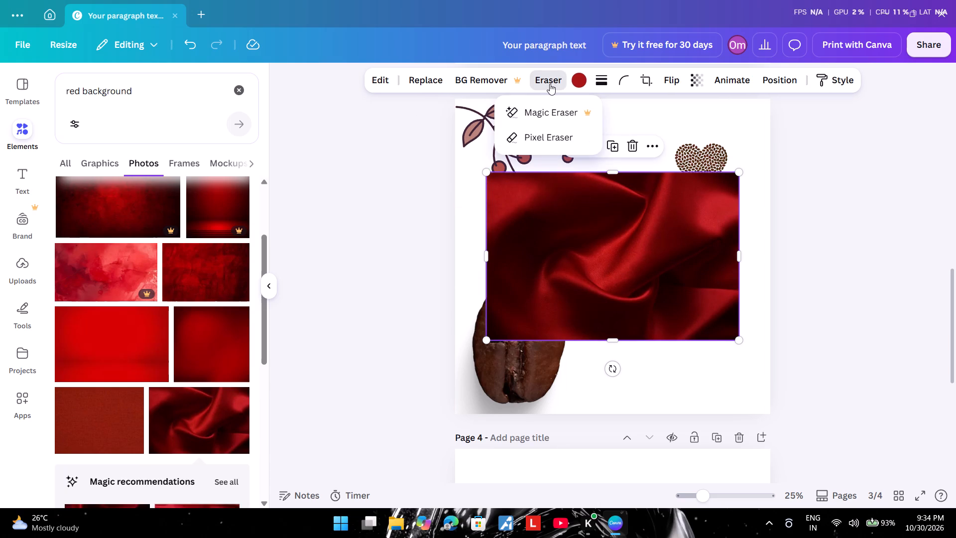
click(546, 141)
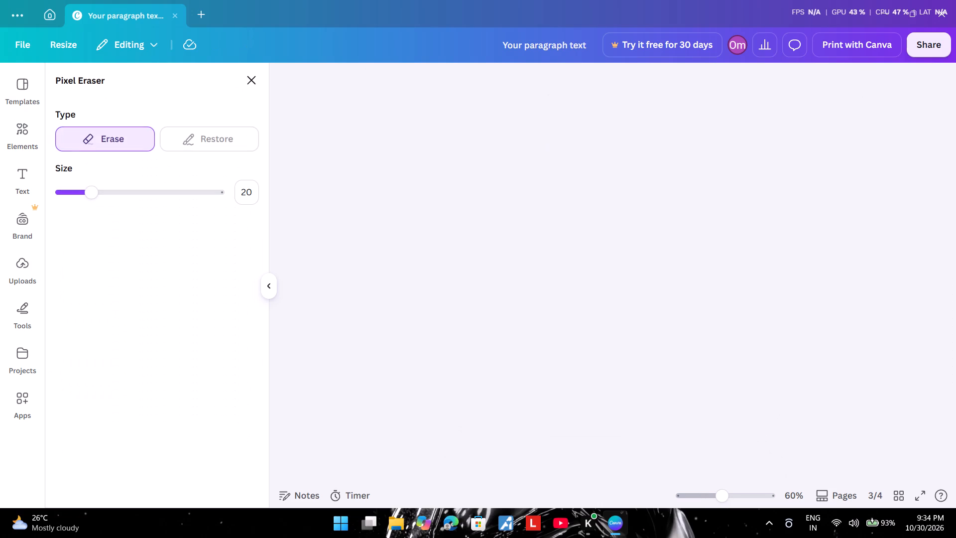
click(245, 138)
click(103, 134)
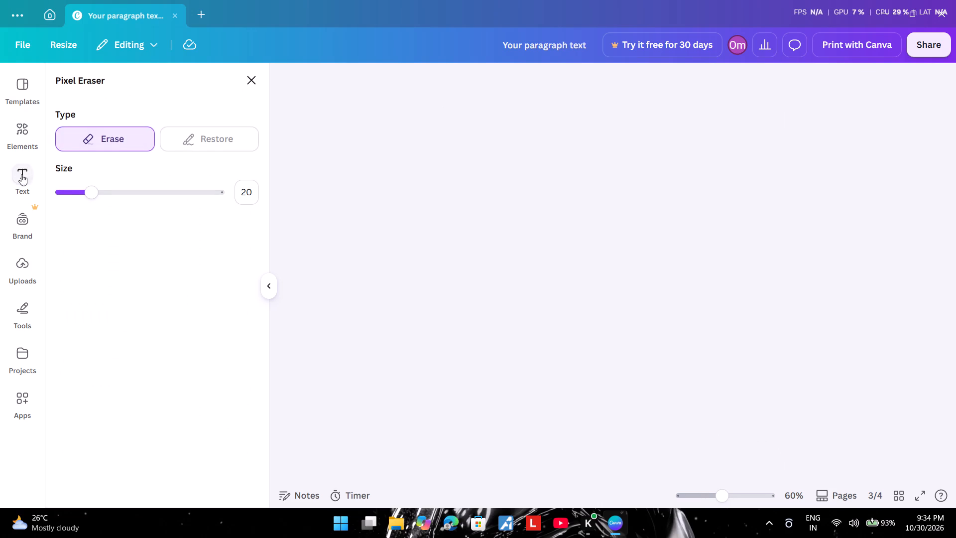
drag(598, 260, 590, 299)
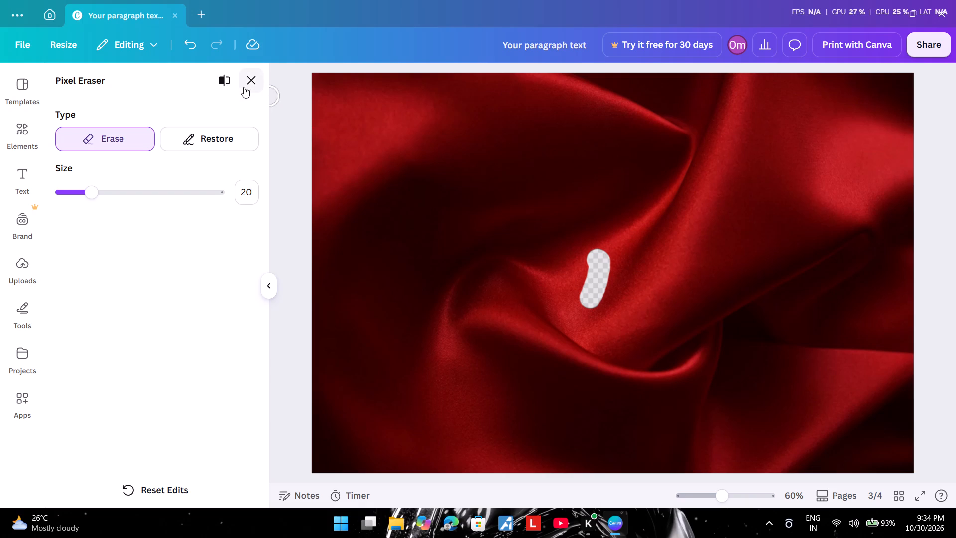
click(228, 76)
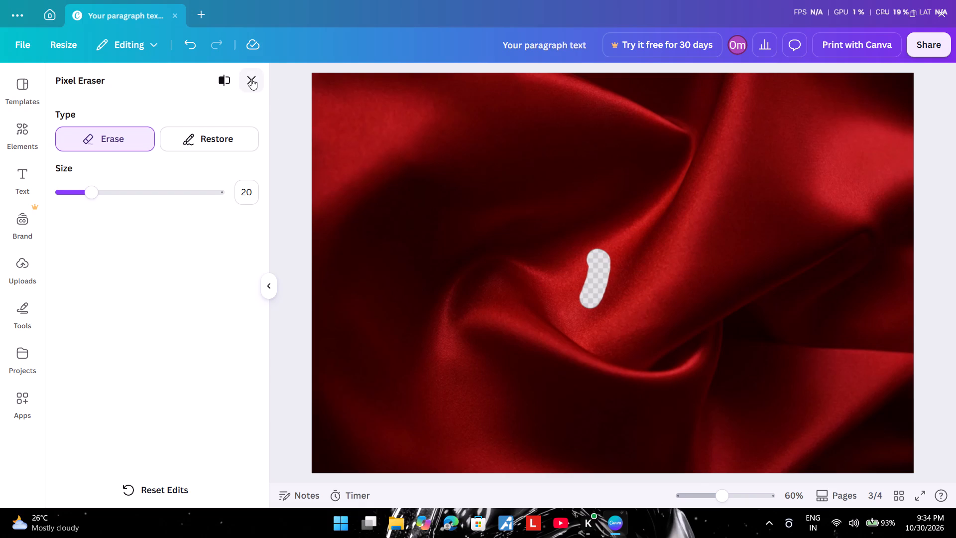
click(252, 79)
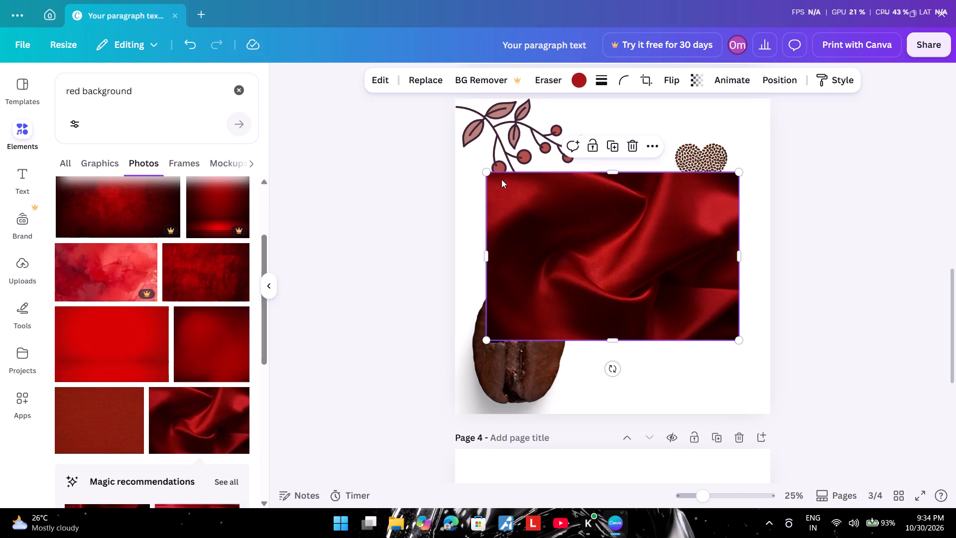
Enlarge the red satin photo from its upper-left corner toward the berry branch on page 3.
drag(486, 169, 472, 140)
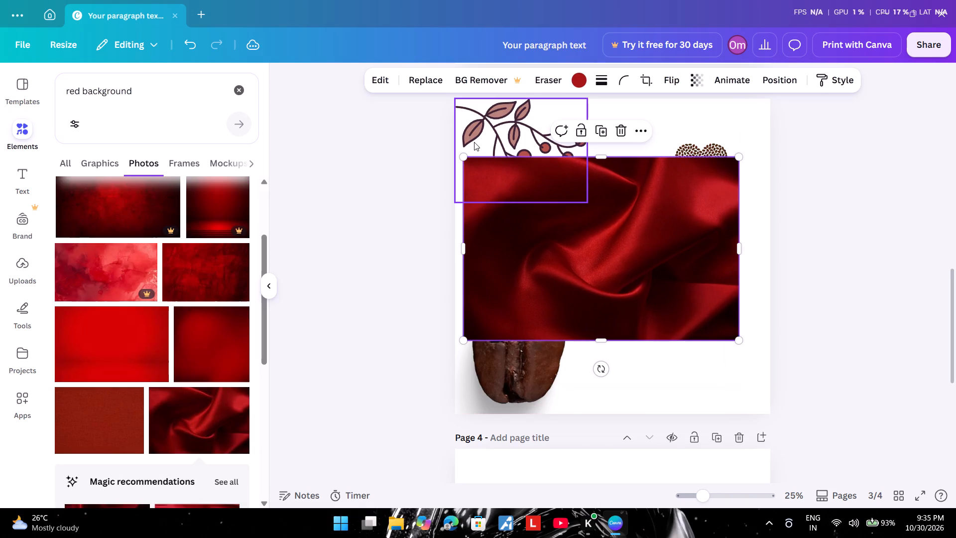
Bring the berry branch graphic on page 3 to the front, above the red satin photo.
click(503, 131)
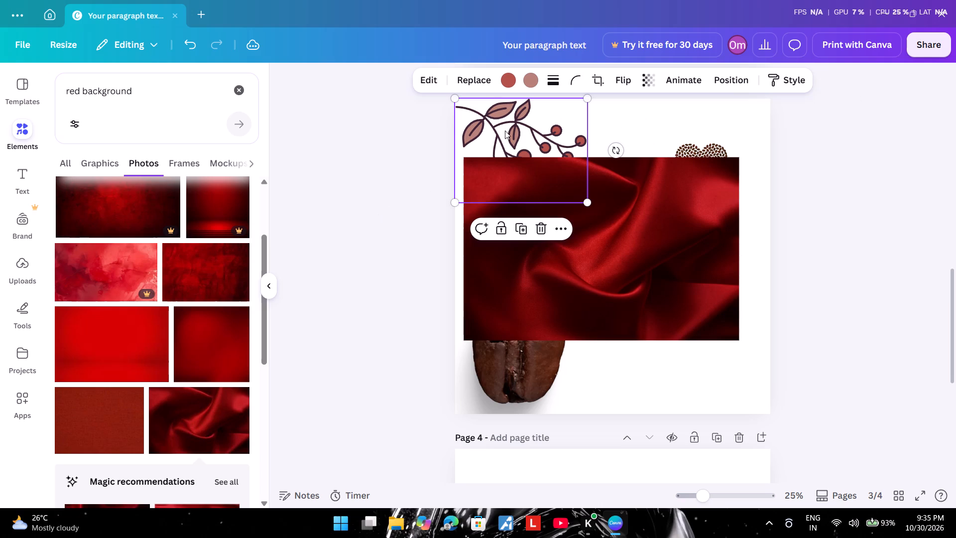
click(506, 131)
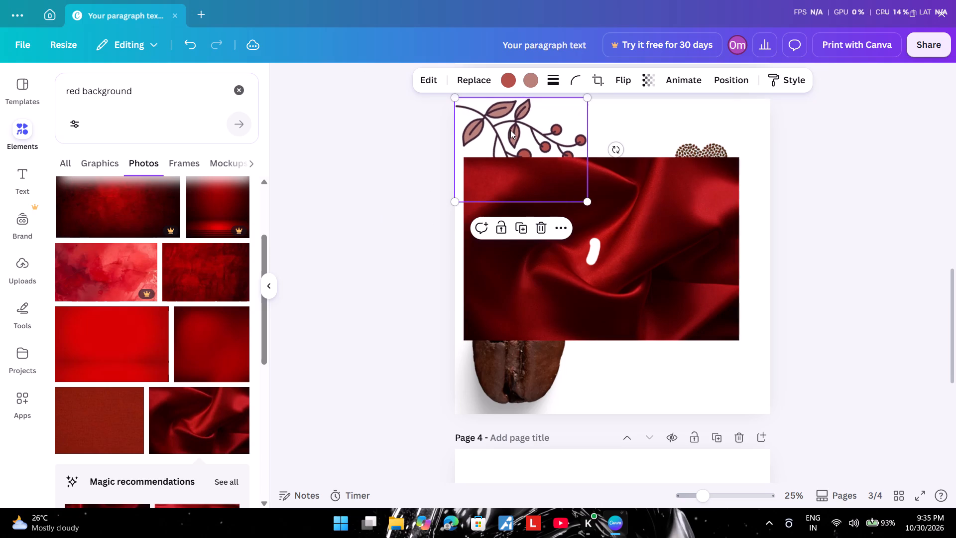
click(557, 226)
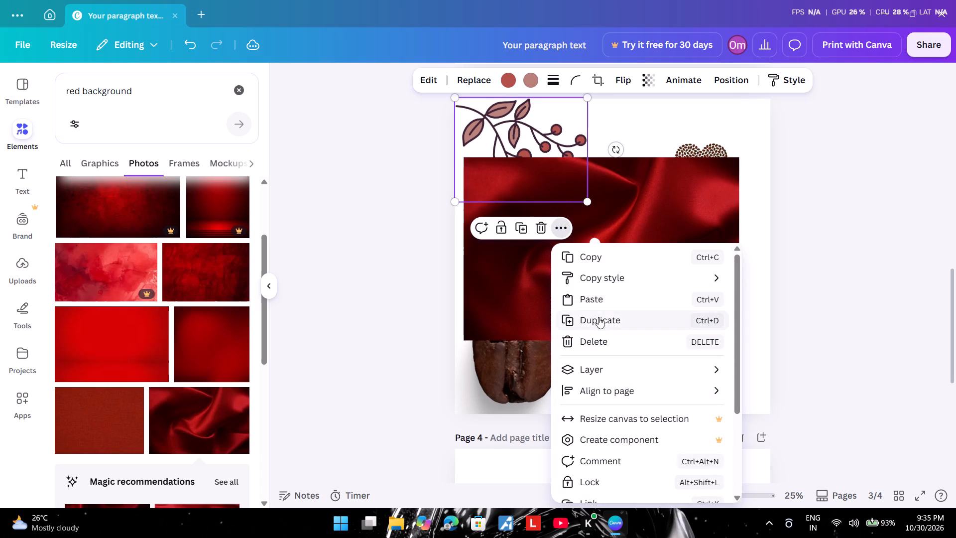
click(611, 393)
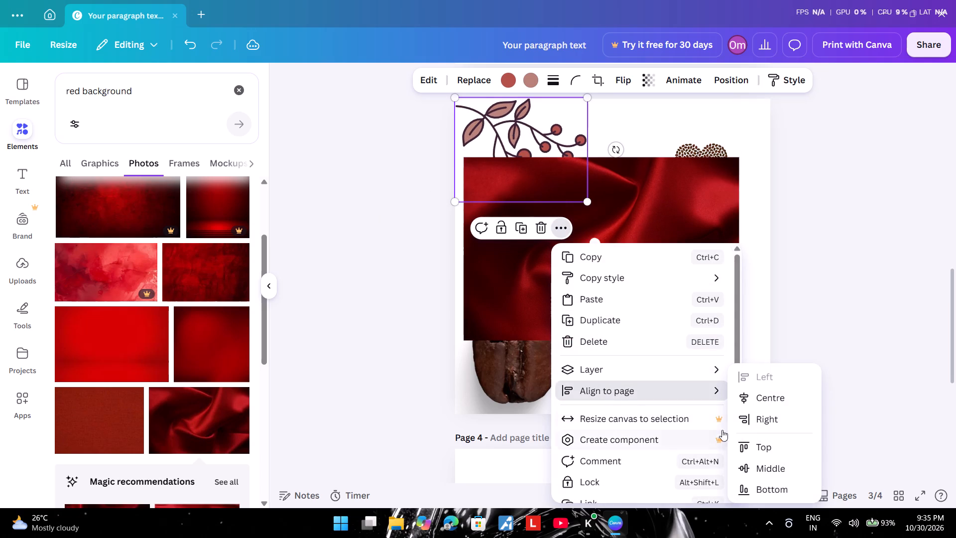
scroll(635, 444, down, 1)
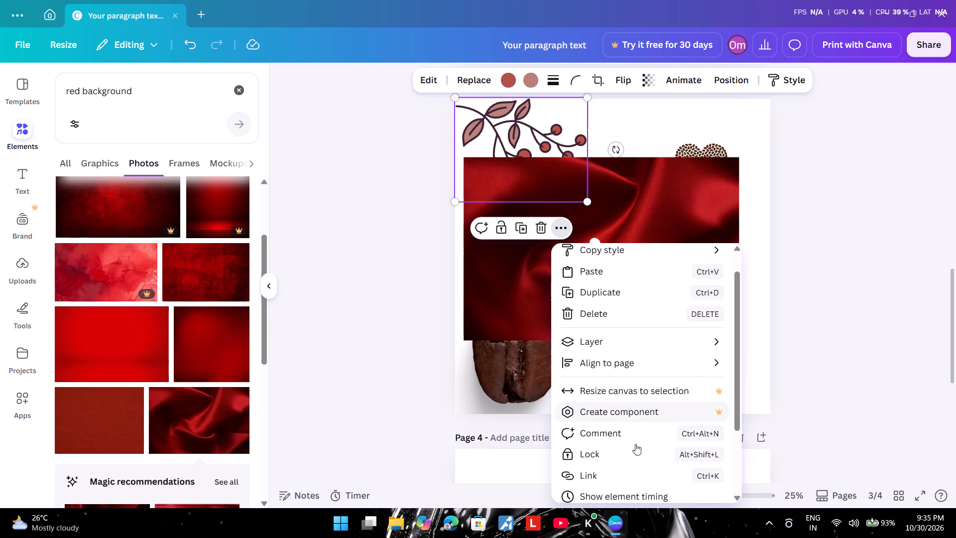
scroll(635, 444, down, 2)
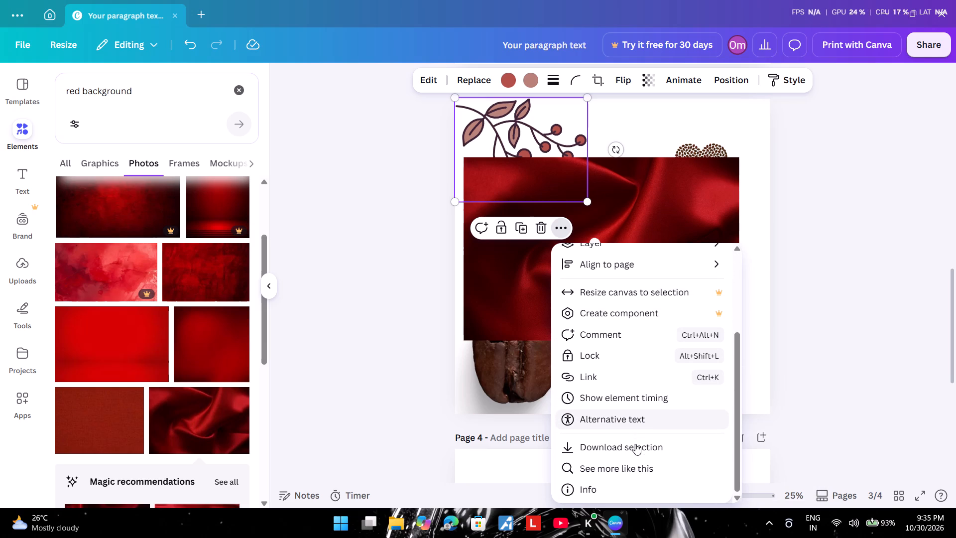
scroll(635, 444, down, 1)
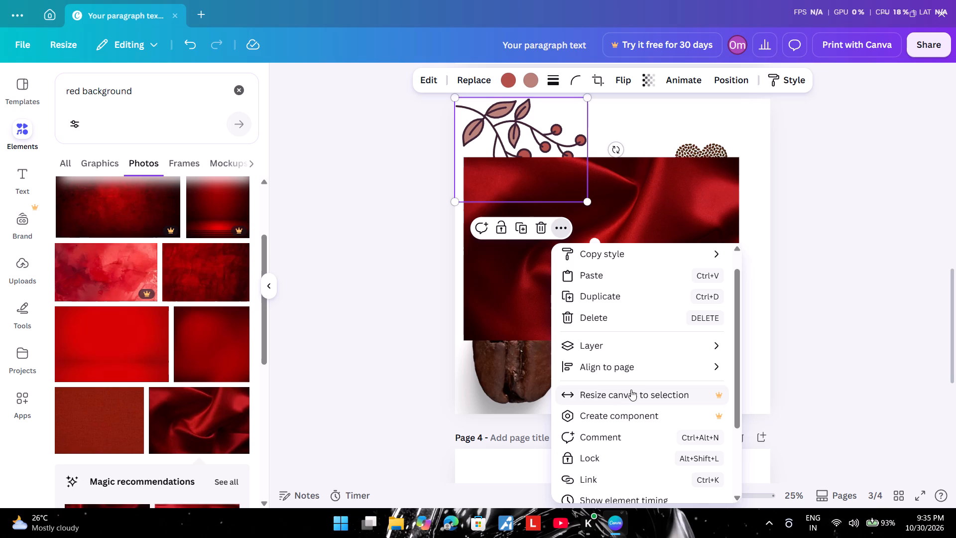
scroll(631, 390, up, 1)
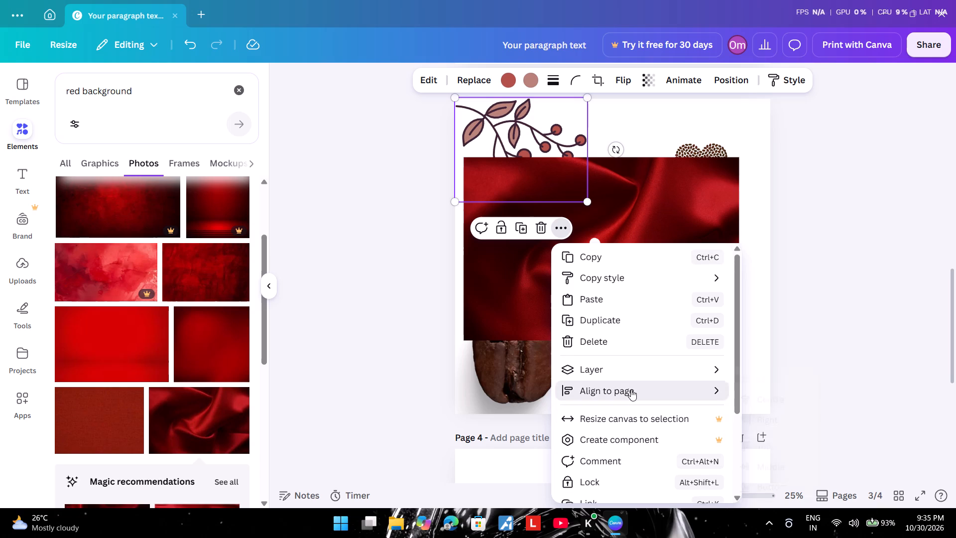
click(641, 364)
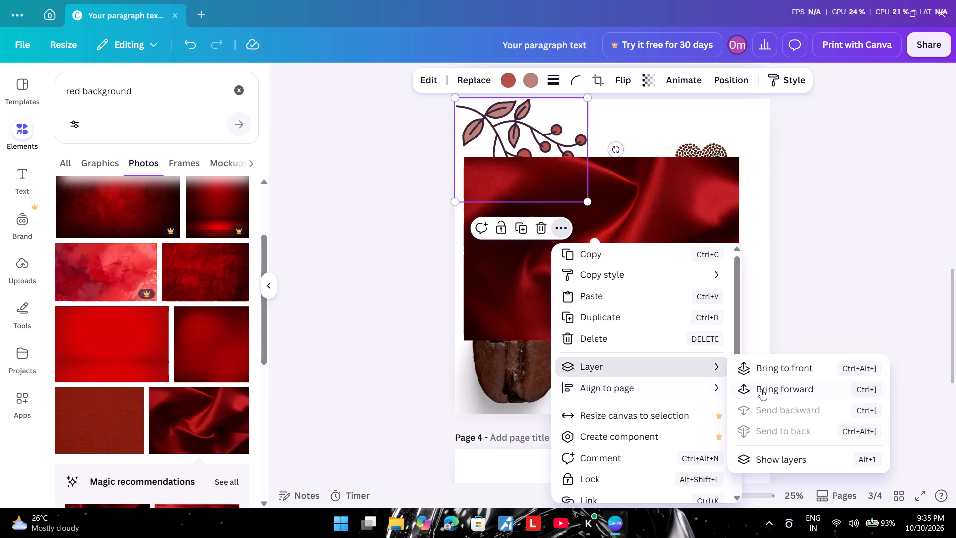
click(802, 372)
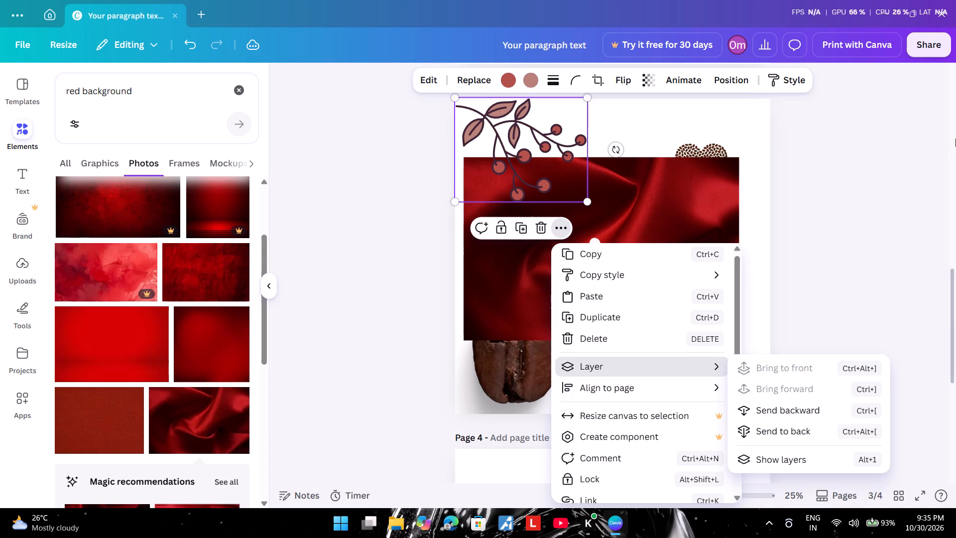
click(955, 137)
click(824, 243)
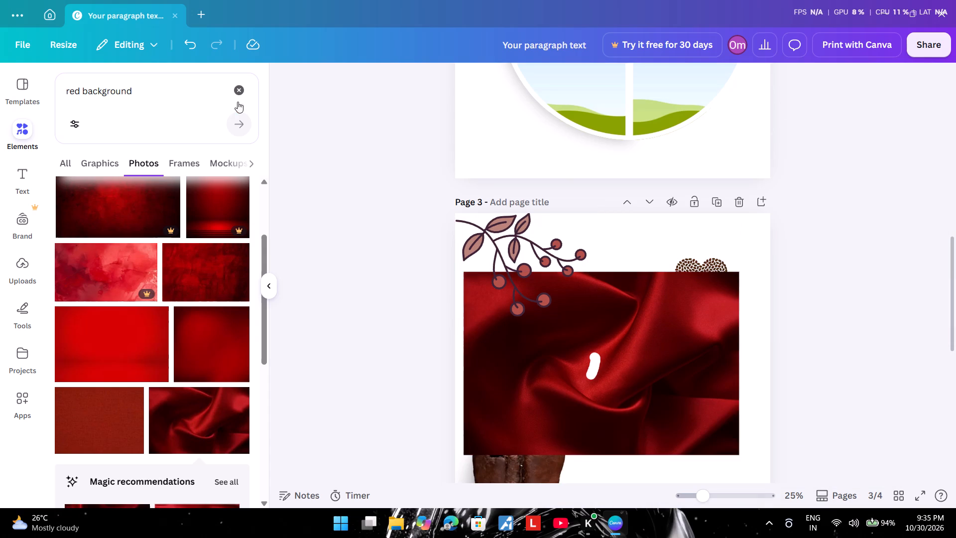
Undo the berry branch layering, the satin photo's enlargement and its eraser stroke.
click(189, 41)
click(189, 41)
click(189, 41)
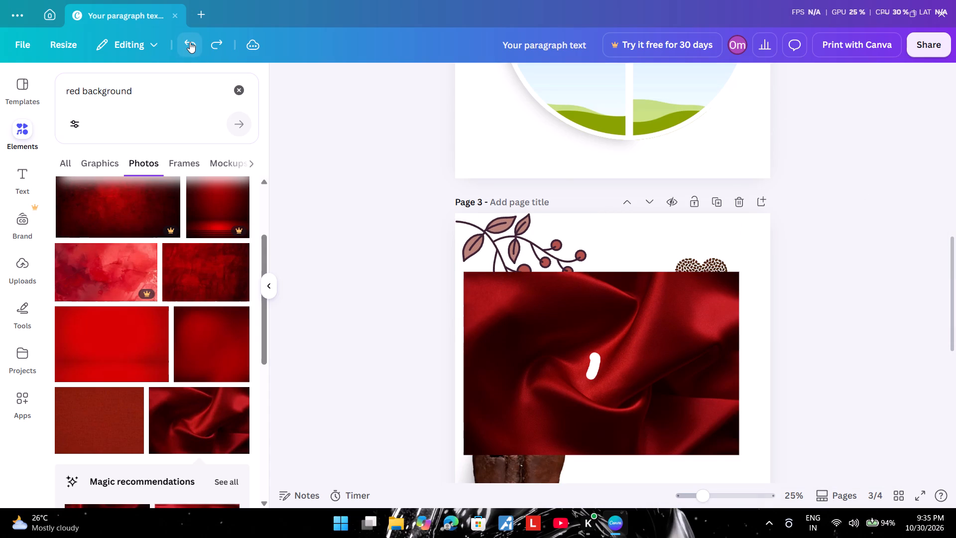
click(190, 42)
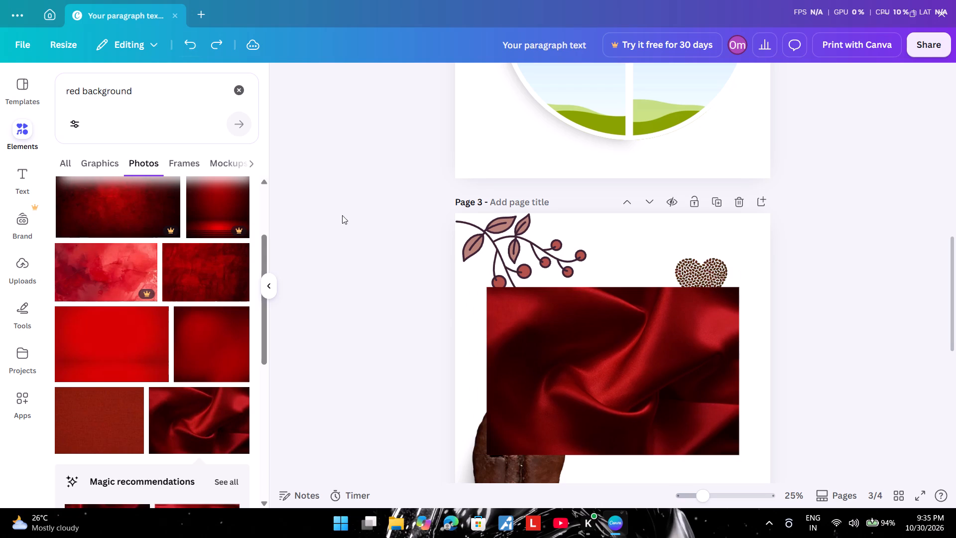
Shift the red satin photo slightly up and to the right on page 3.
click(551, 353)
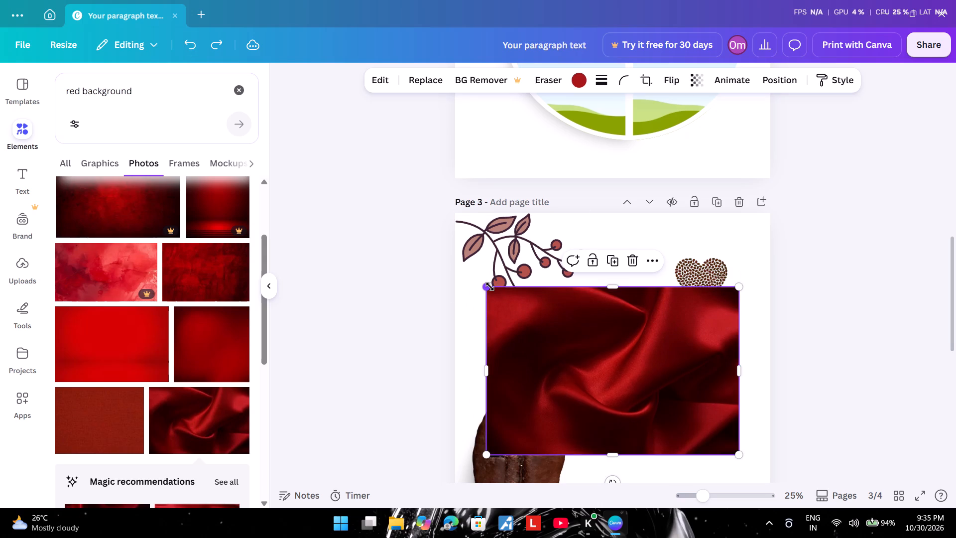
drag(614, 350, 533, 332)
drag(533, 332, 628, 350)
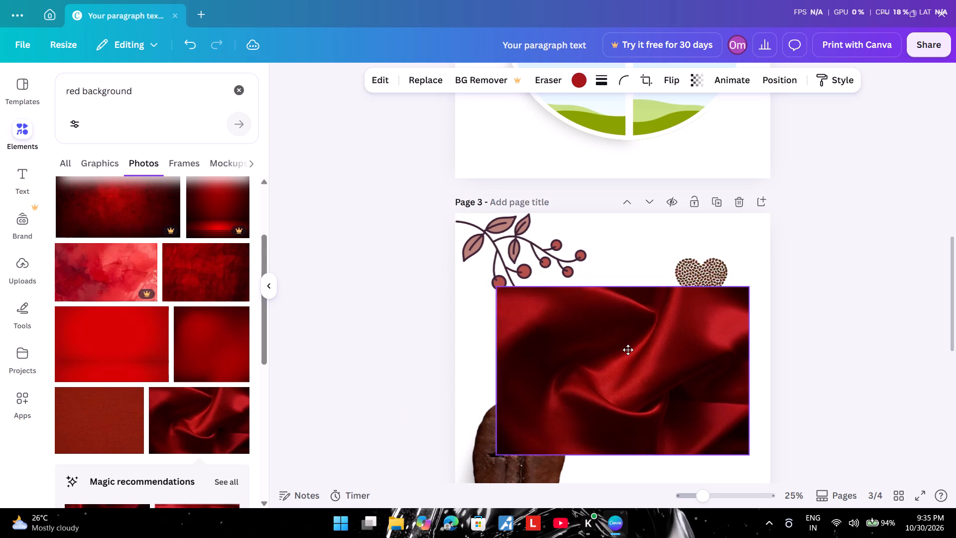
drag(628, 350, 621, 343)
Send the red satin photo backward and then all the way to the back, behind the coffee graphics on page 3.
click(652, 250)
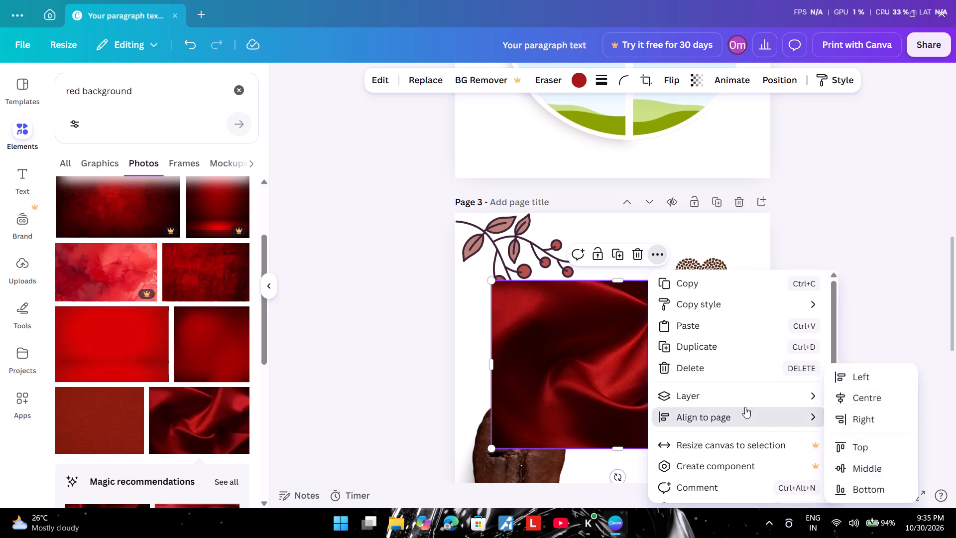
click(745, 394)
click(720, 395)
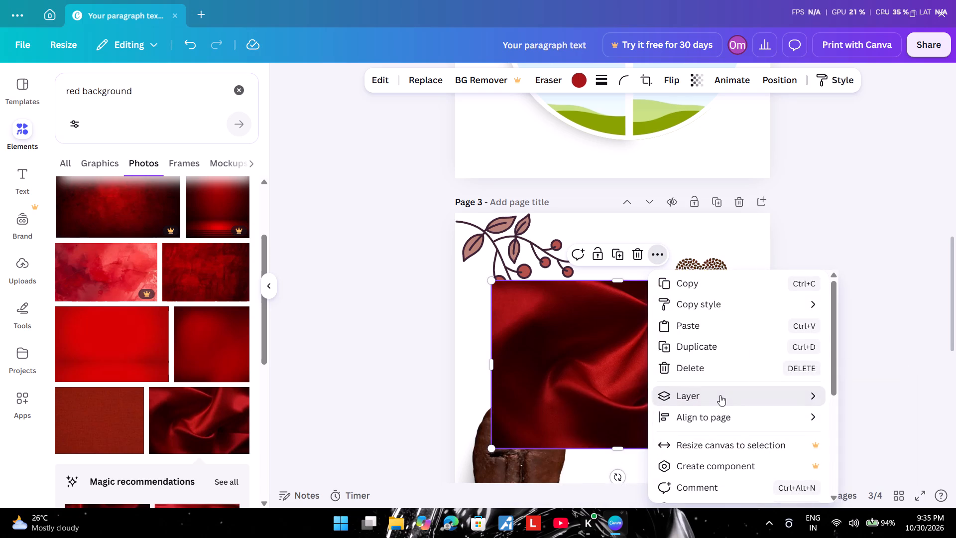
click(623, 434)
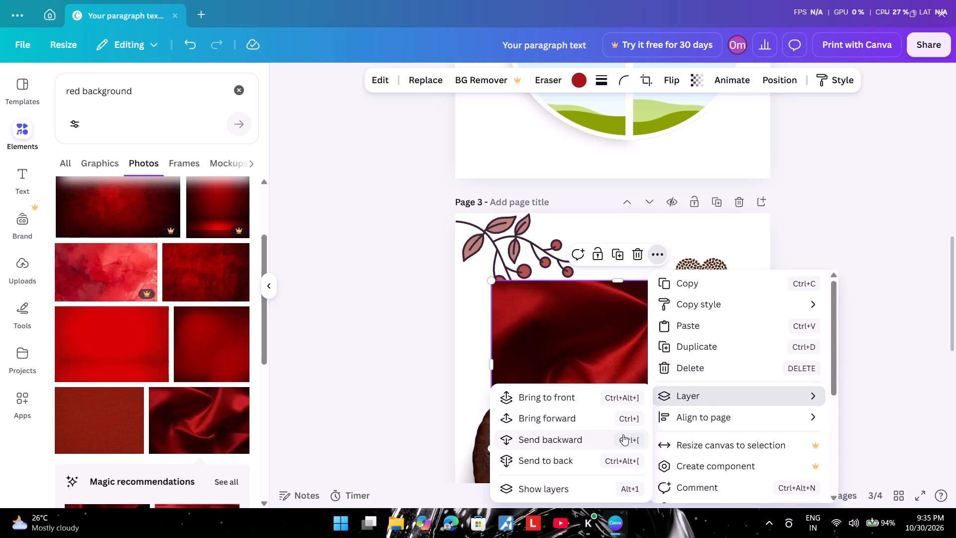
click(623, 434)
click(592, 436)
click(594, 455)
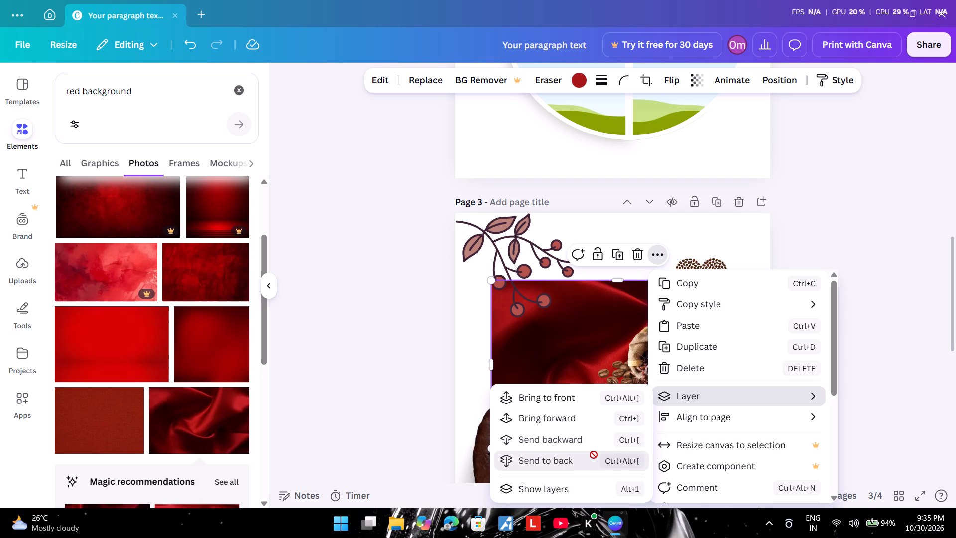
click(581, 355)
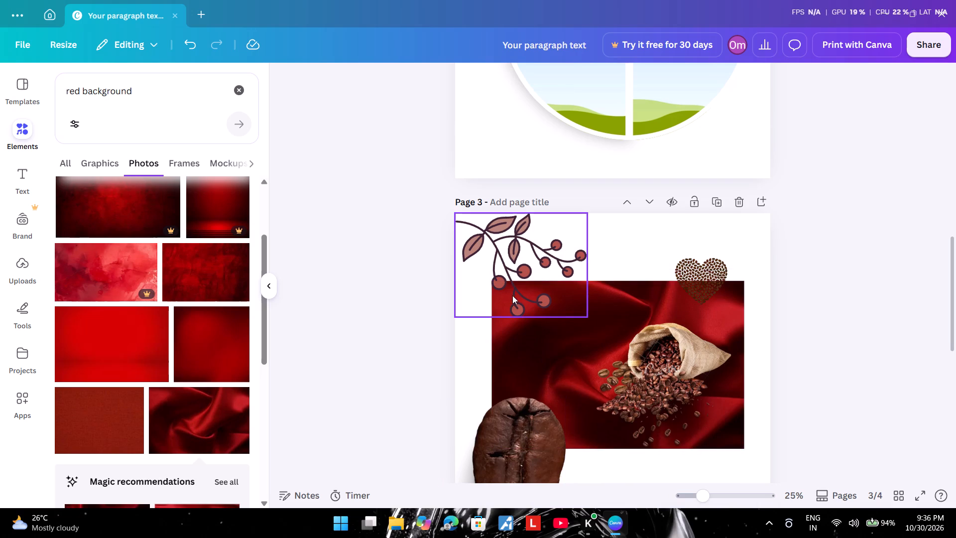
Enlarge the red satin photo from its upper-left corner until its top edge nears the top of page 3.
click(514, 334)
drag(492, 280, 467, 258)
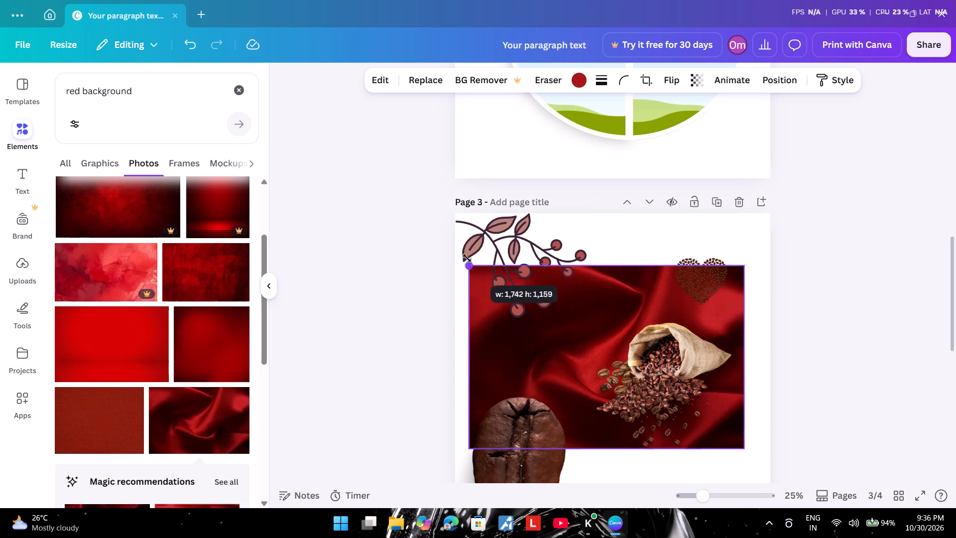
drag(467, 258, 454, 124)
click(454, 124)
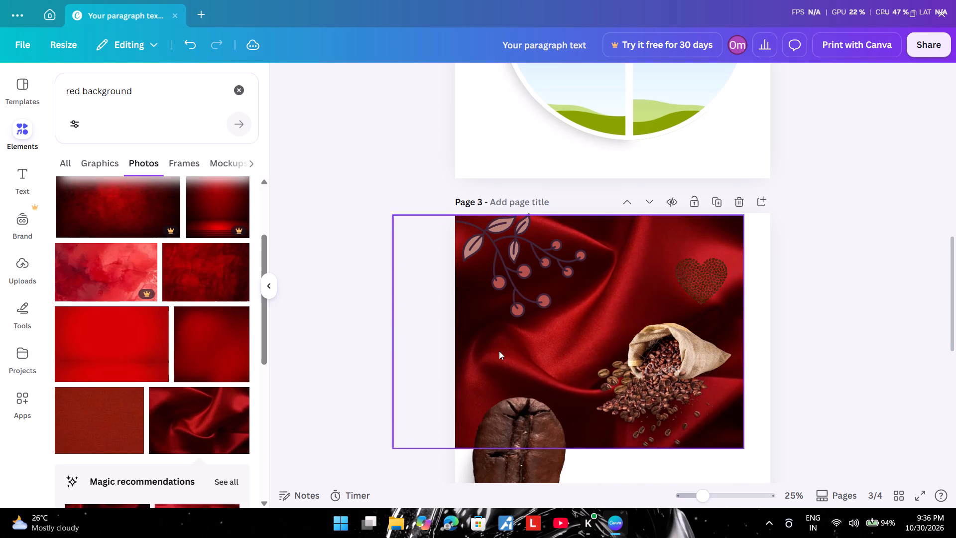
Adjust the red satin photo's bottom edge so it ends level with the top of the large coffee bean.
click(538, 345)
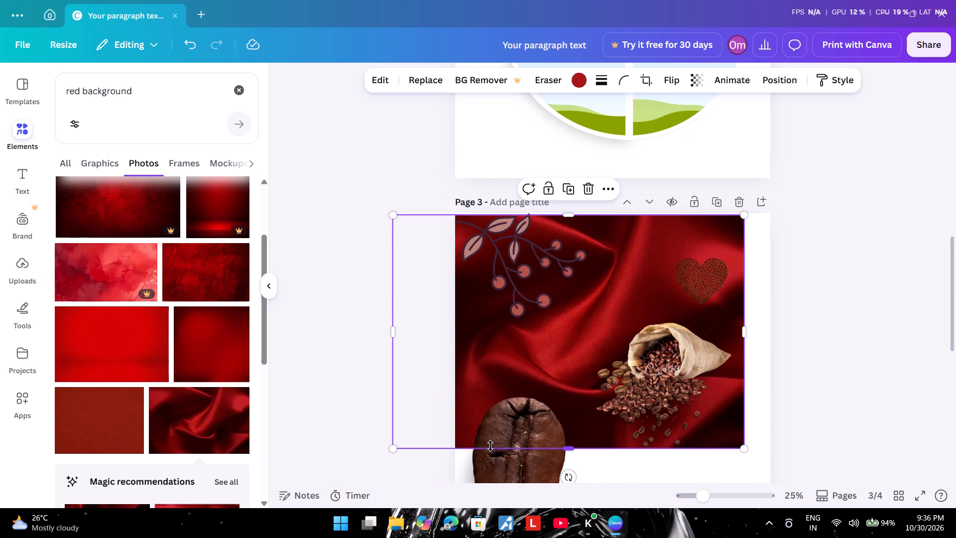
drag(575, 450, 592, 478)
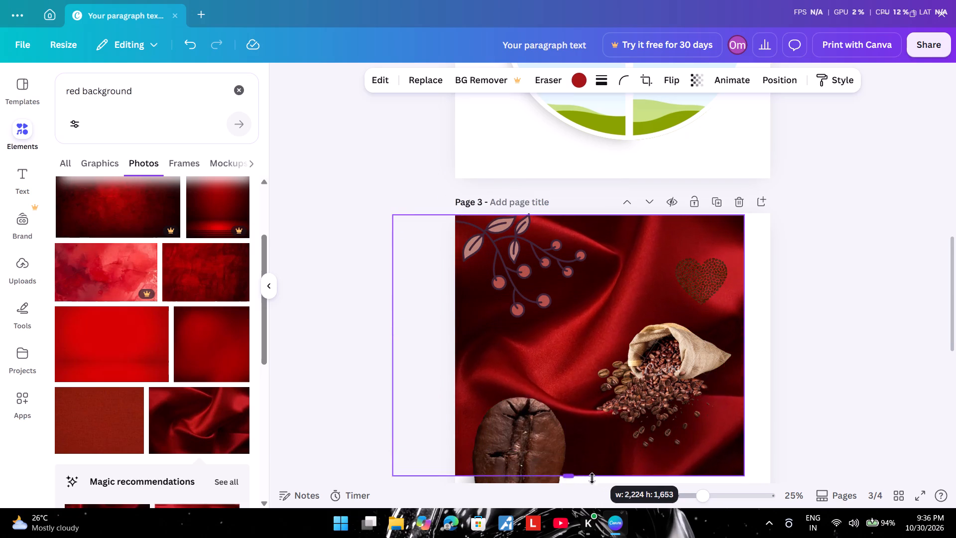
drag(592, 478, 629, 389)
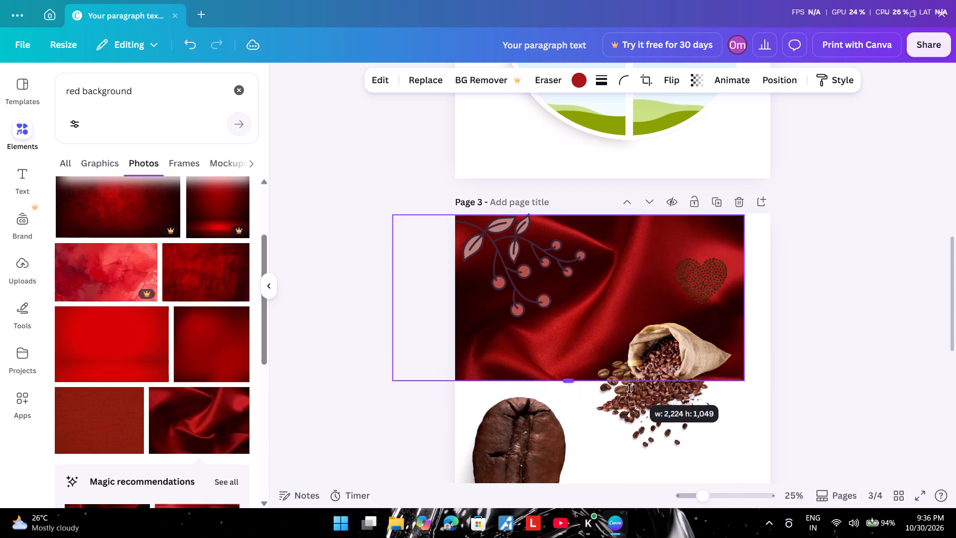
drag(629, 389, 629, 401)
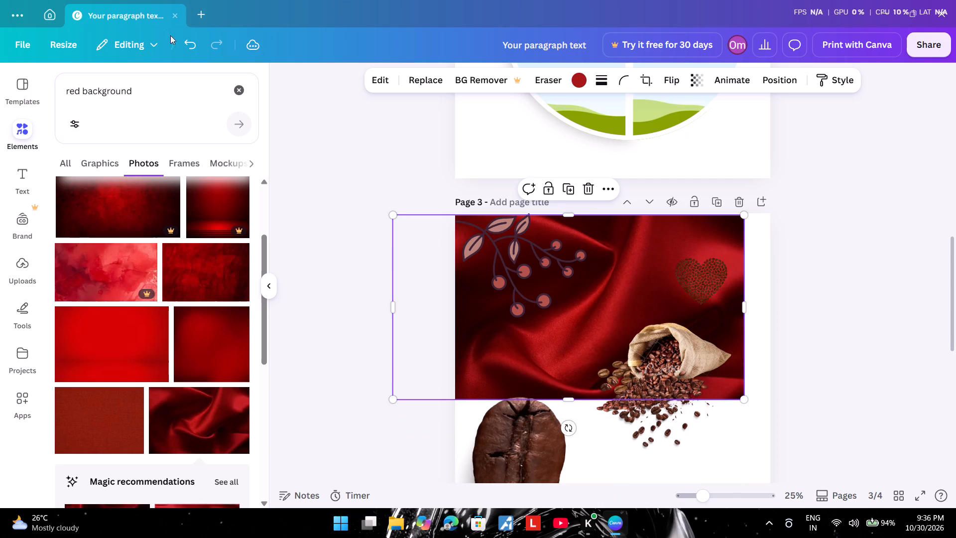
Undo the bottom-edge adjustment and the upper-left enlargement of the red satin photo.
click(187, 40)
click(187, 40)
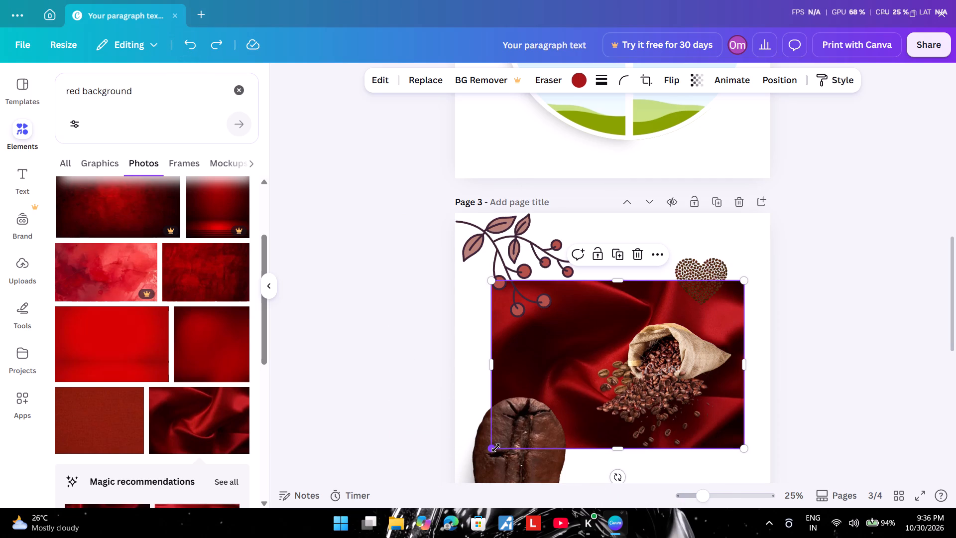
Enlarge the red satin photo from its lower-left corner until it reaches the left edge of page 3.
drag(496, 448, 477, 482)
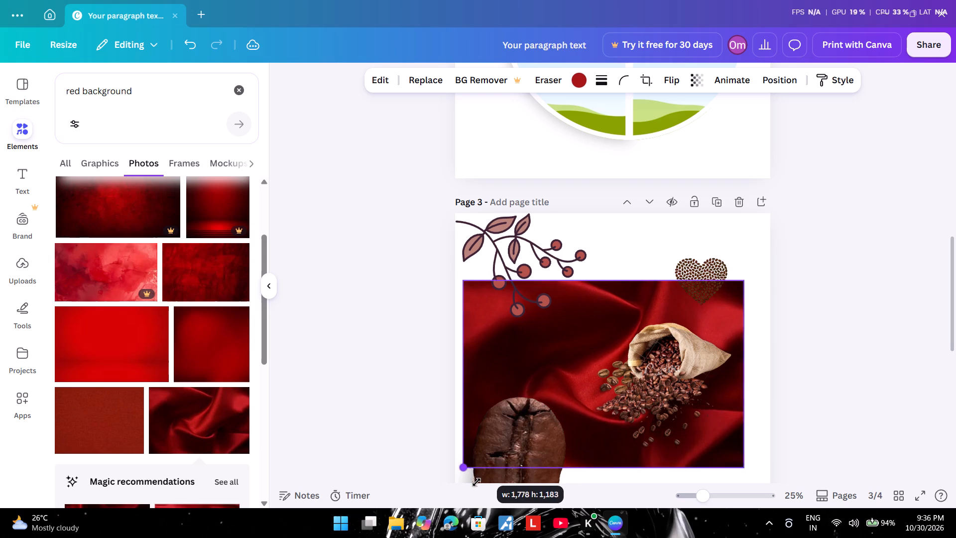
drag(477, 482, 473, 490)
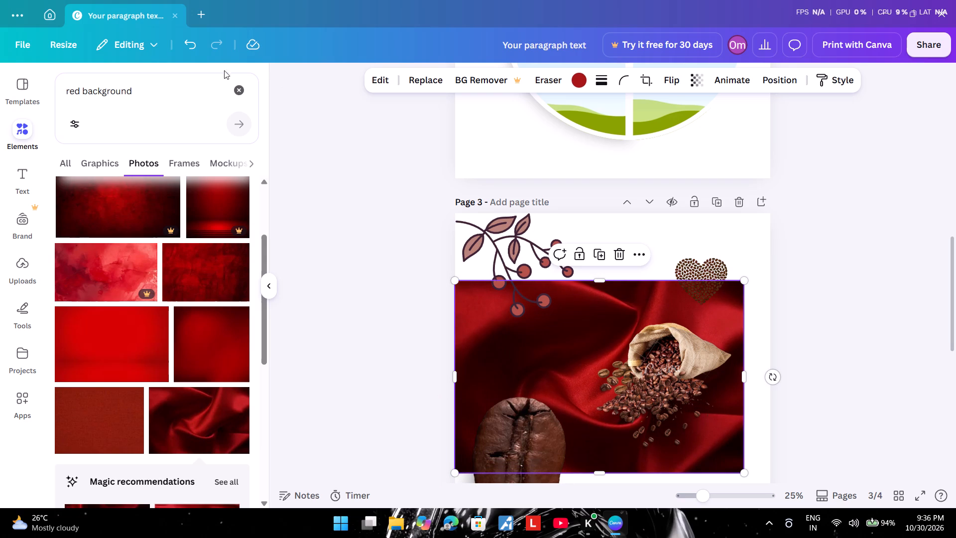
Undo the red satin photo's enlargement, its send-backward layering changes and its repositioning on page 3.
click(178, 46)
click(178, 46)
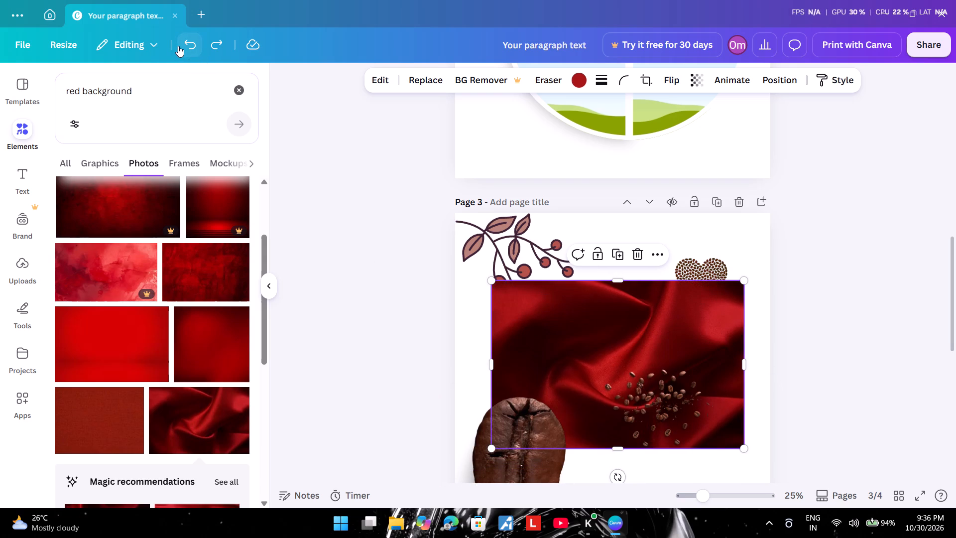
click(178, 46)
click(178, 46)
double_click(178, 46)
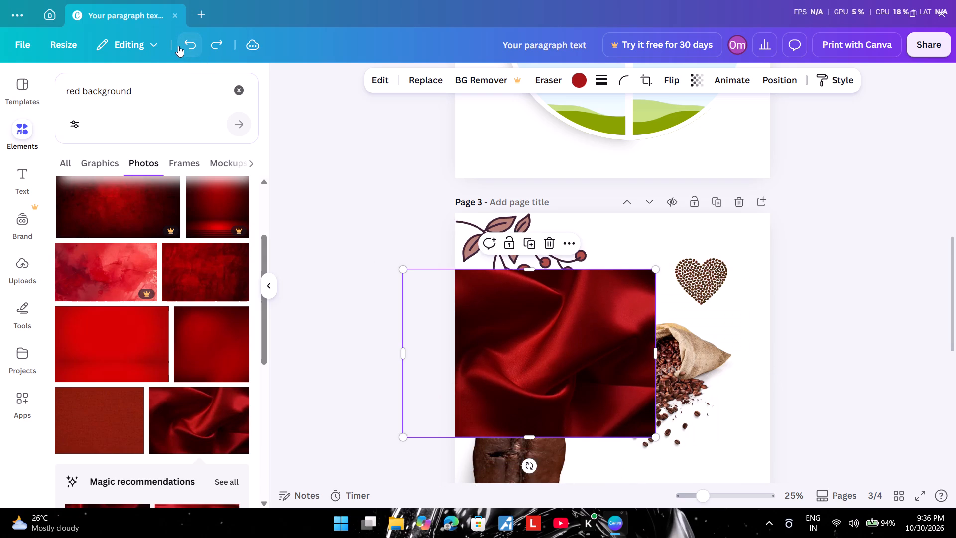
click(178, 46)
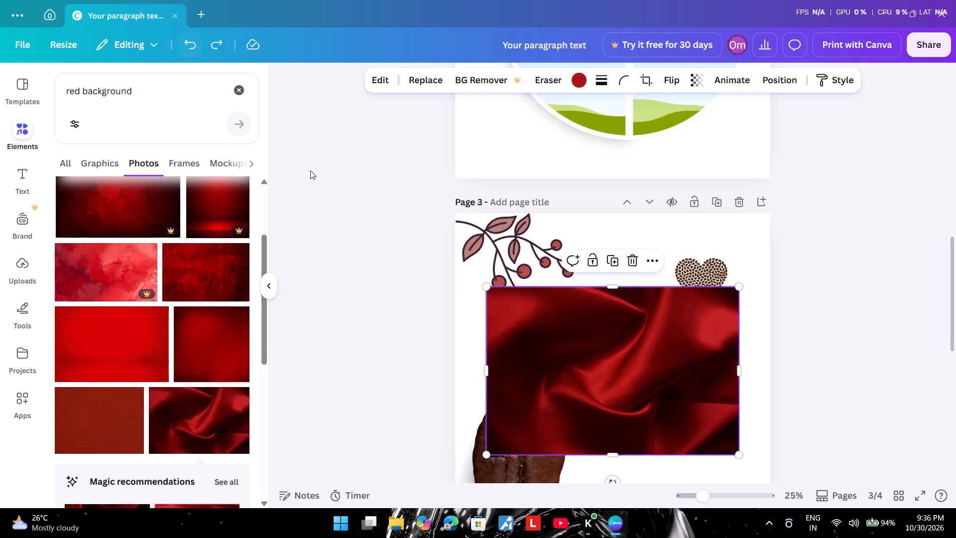
Enlarge the red satin photo to page 3's left edge, about 1,877 wide, and extend its top and bottom edges outward.
drag(485, 288, 487, 262)
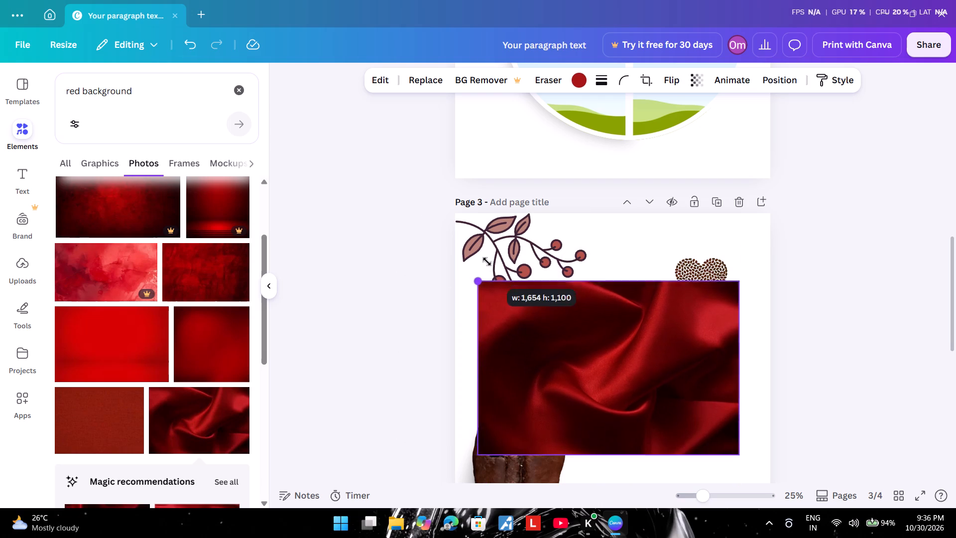
drag(487, 262, 476, 235)
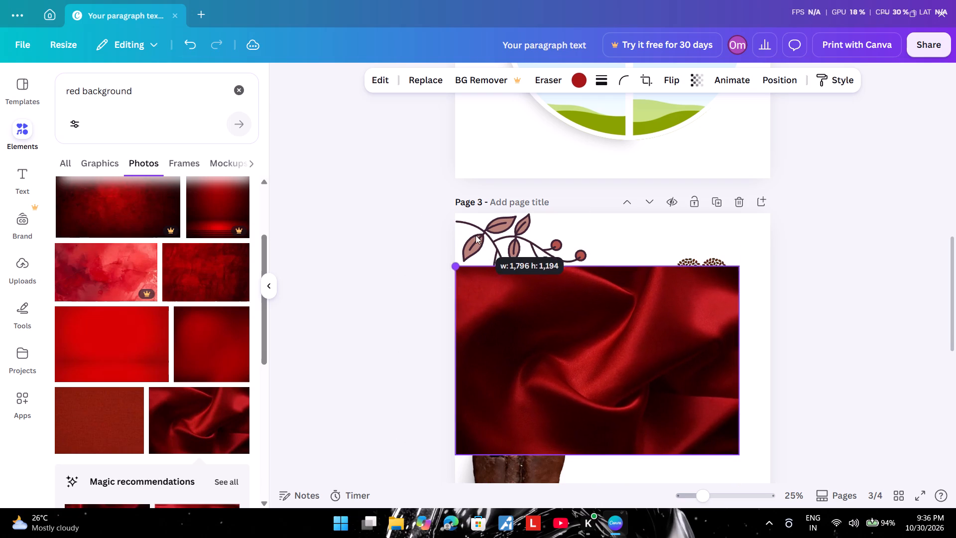
drag(739, 269, 739, 269)
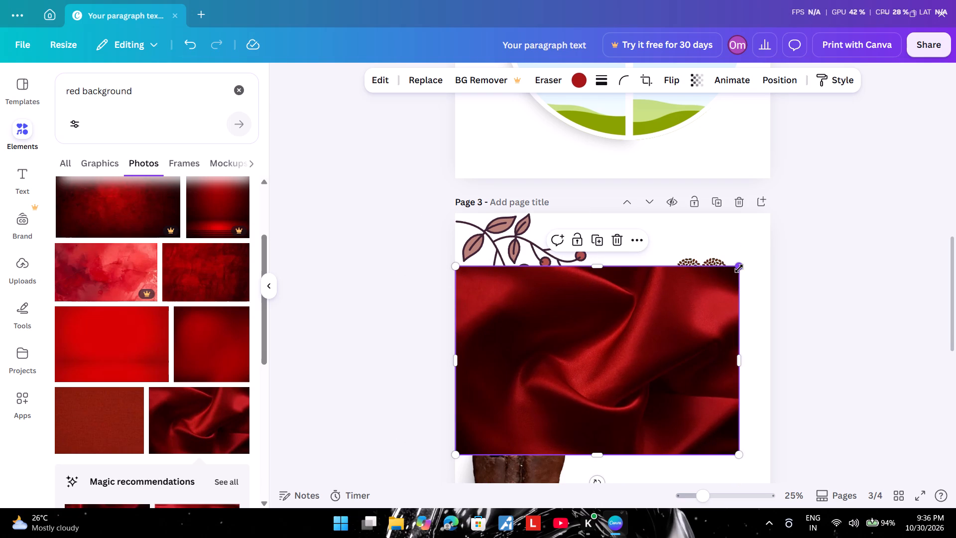
drag(739, 269, 743, 252)
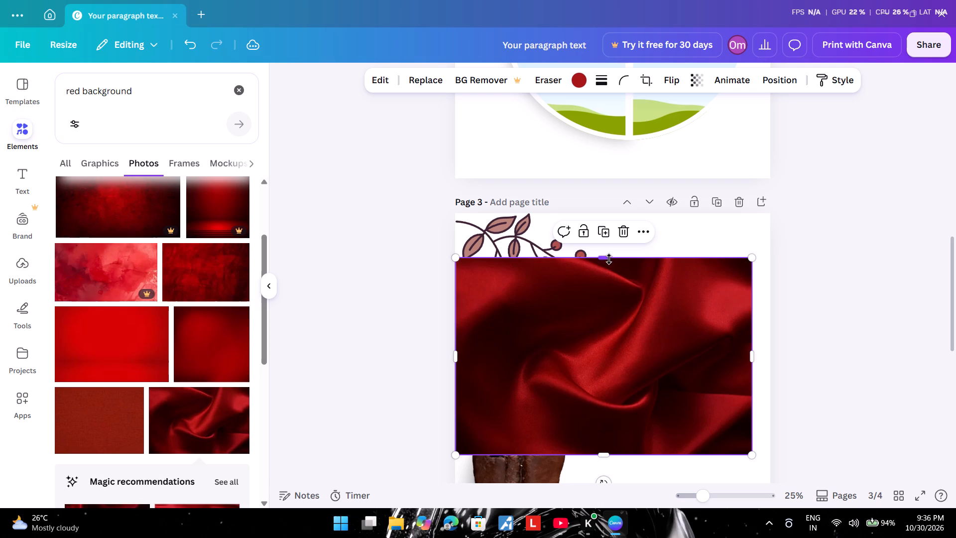
drag(608, 259, 608, 238)
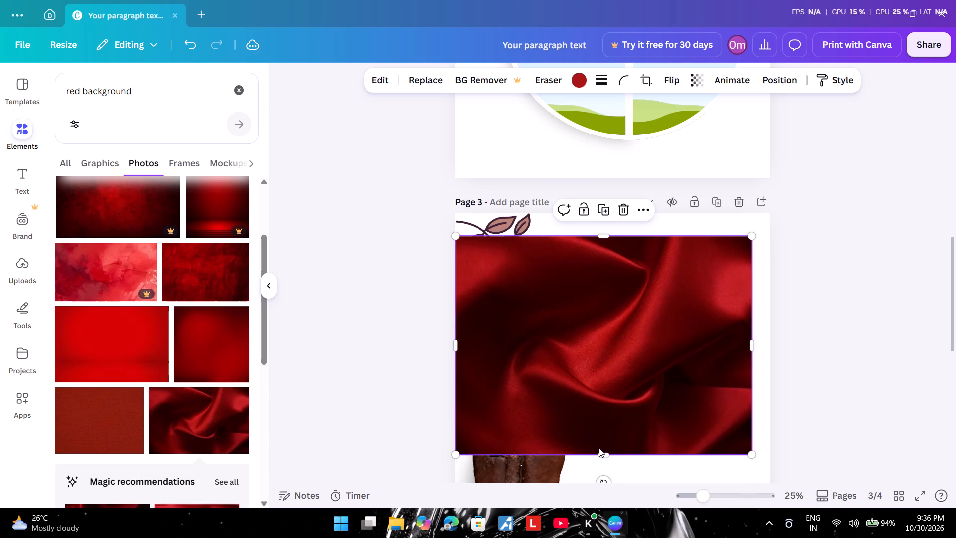
drag(601, 455, 605, 477)
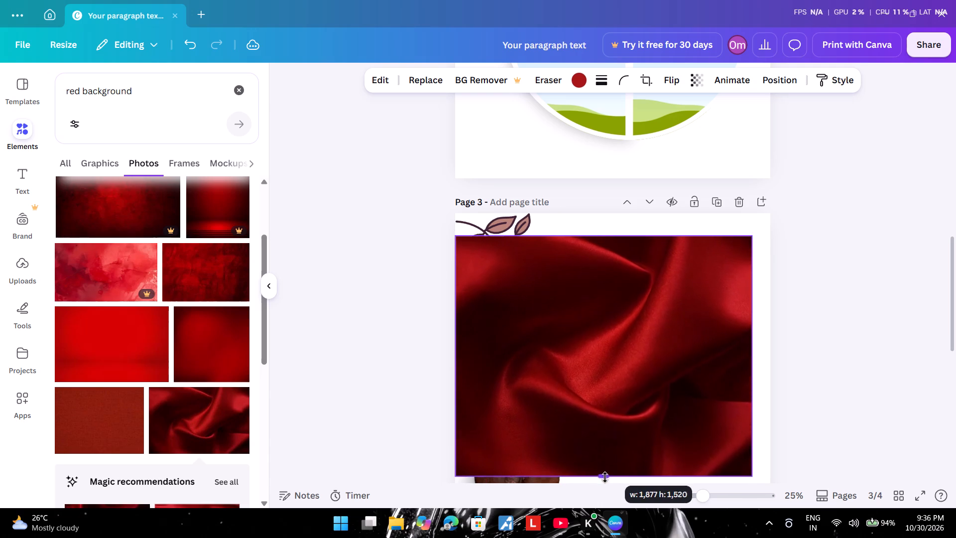
drag(605, 477, 606, 483)
click(607, 404)
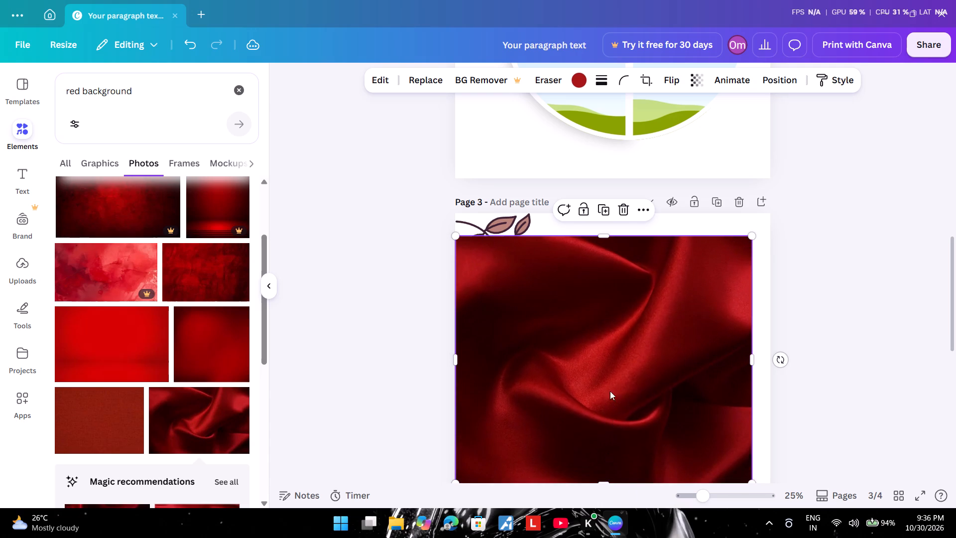
click(592, 265)
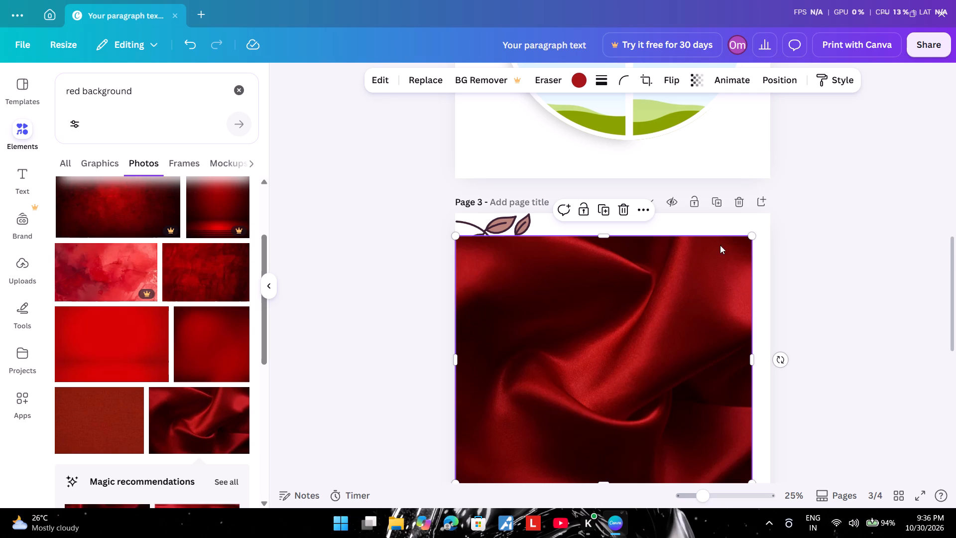
Enlarge the red satin photo from its upper-right corner to about 2,051 × 1,713, covering page 3's top and right edges.
drag(753, 236, 767, 217)
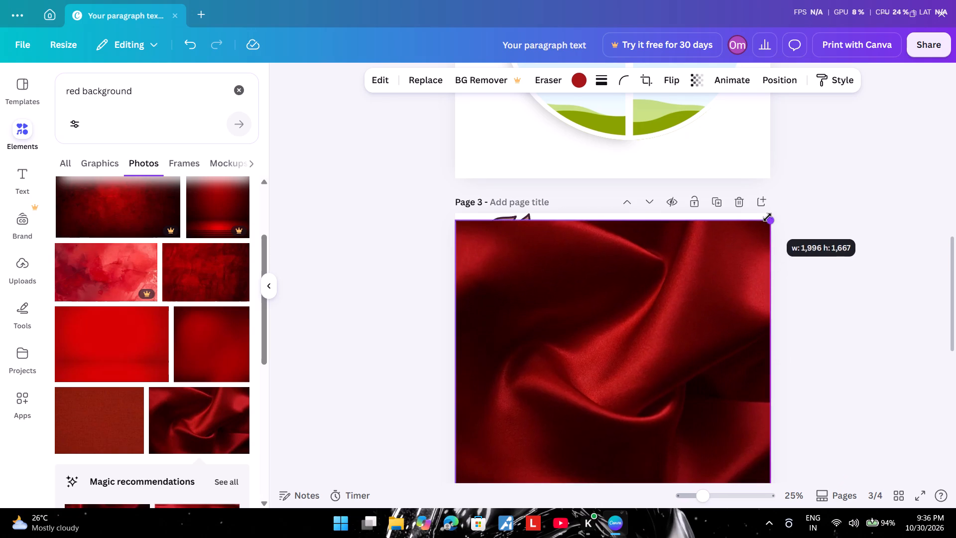
drag(767, 217, 778, 209)
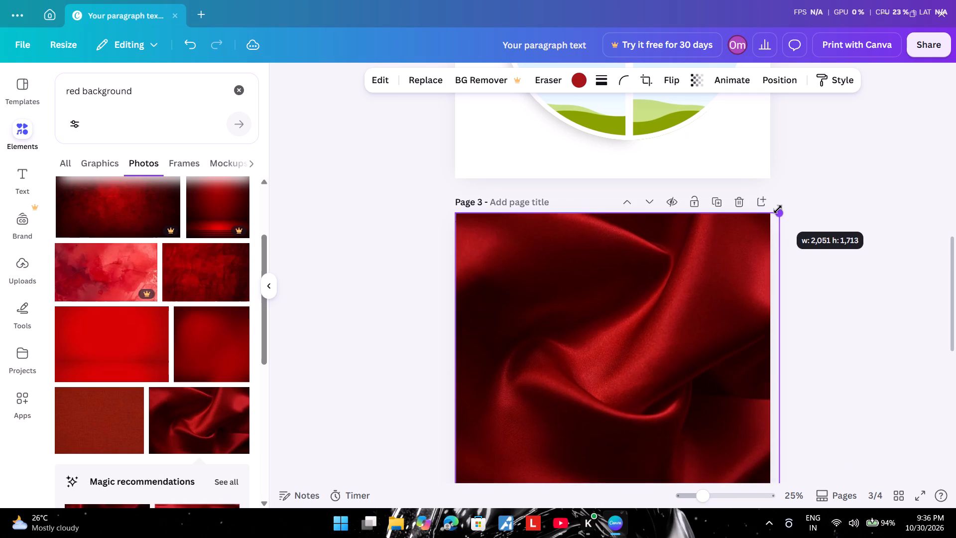
drag(778, 209, 802, 209)
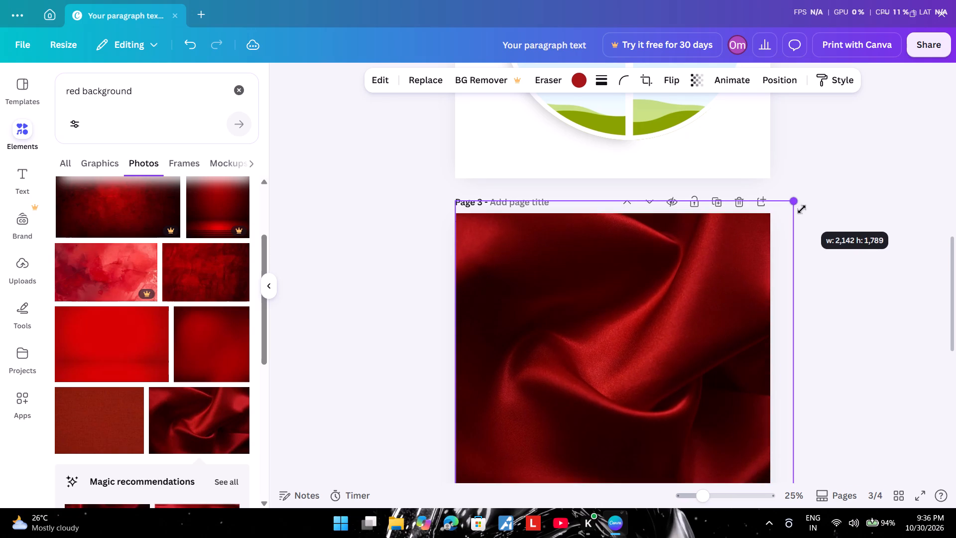
drag(802, 209, 772, 219)
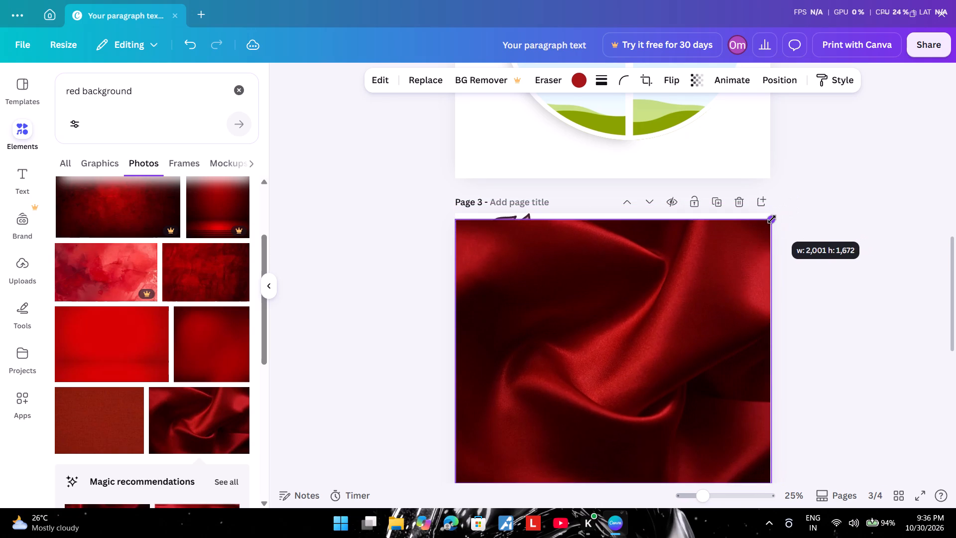
drag(772, 219, 776, 213)
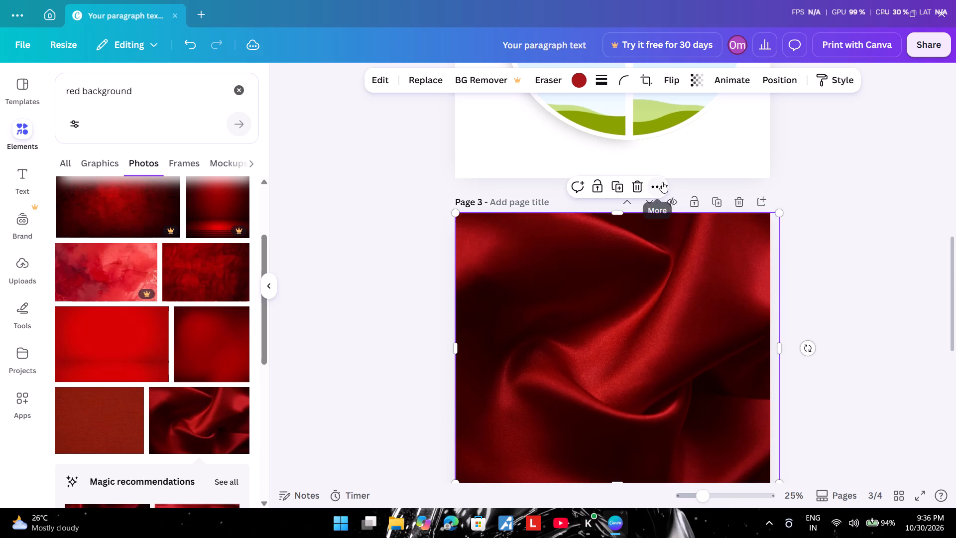
Send the red satin photo to the back, behind page 3's coffee graphics.
click(661, 182)
click(718, 323)
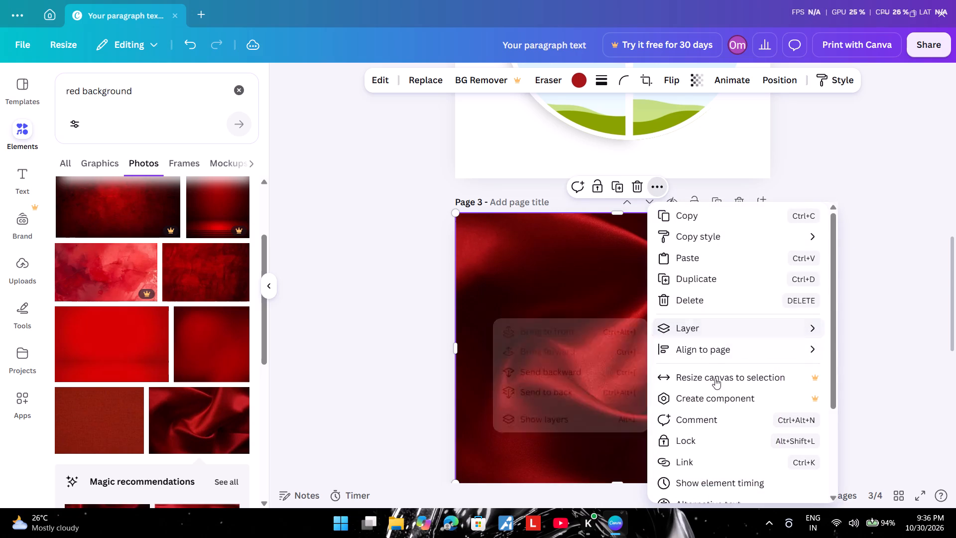
click(726, 326)
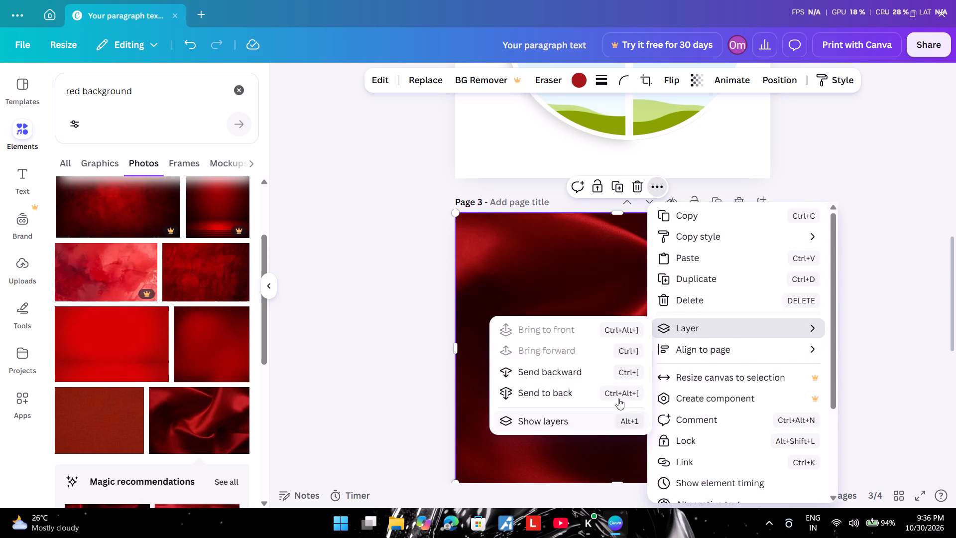
click(619, 391)
click(609, 286)
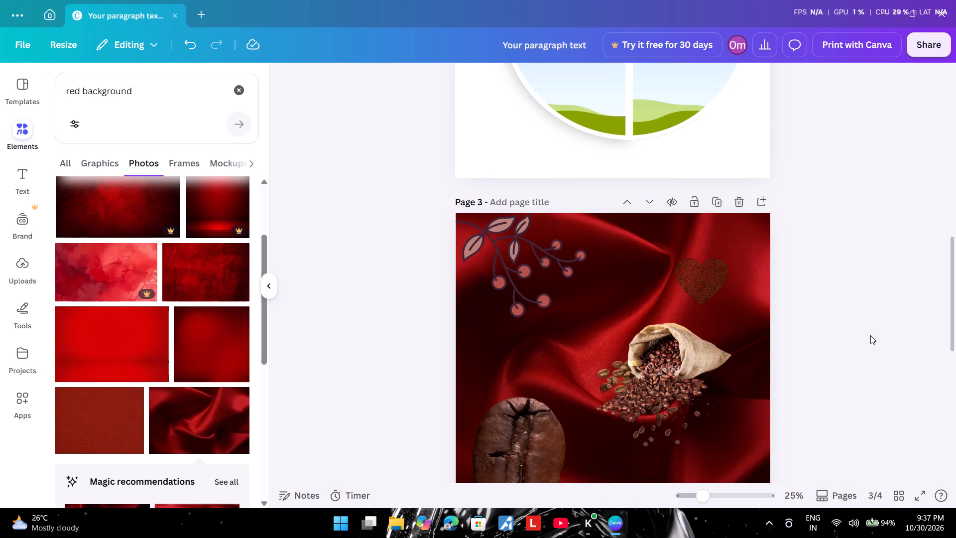
Move the coffee-bean heart graphic slightly up on page 3.
drag(704, 280, 706, 268)
click(834, 266)
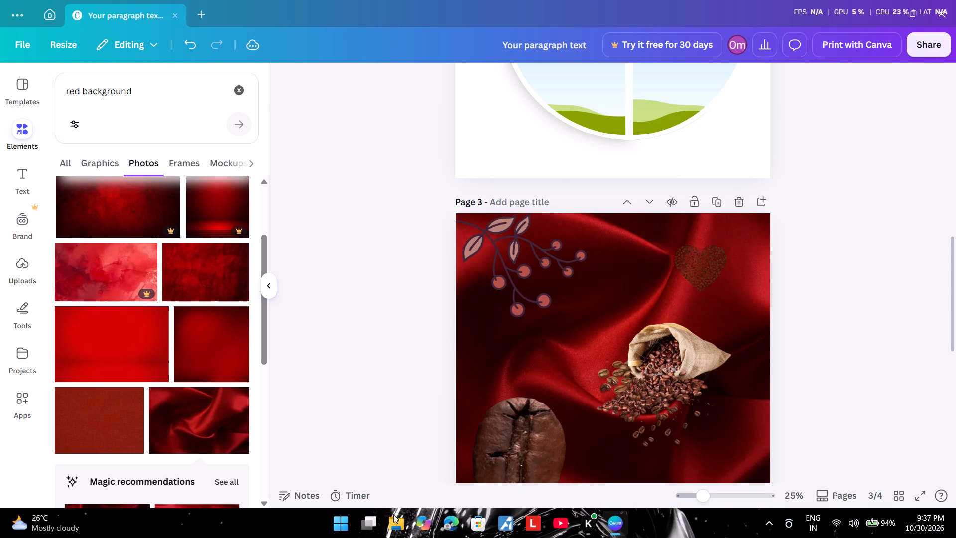
Remove the large coffee bean from the lower-left area of page 3.
drag(502, 446, 506, 403)
click(506, 403)
drag(553, 422, 551, 414)
click(526, 320)
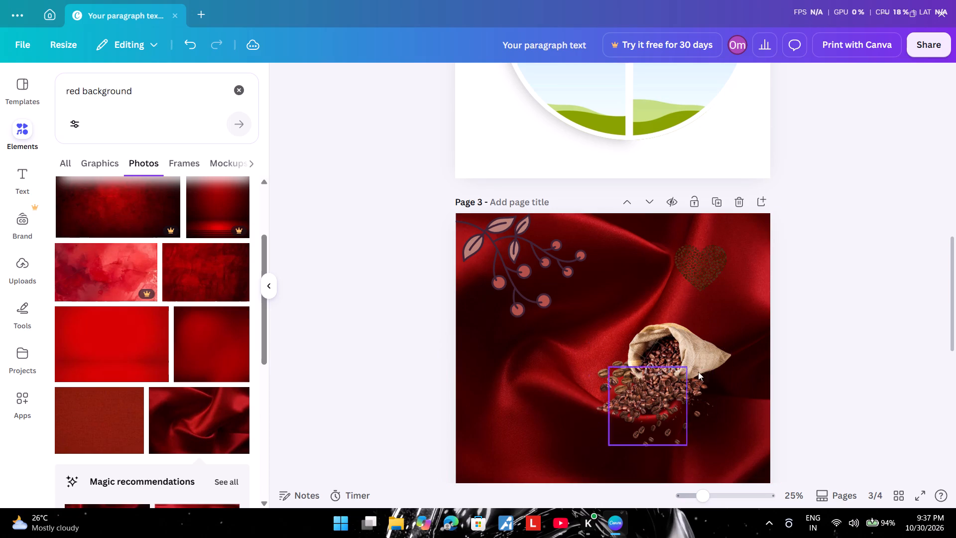
click(874, 397)
Add a blank page directly after page 3.
scroll(868, 396, left, 1)
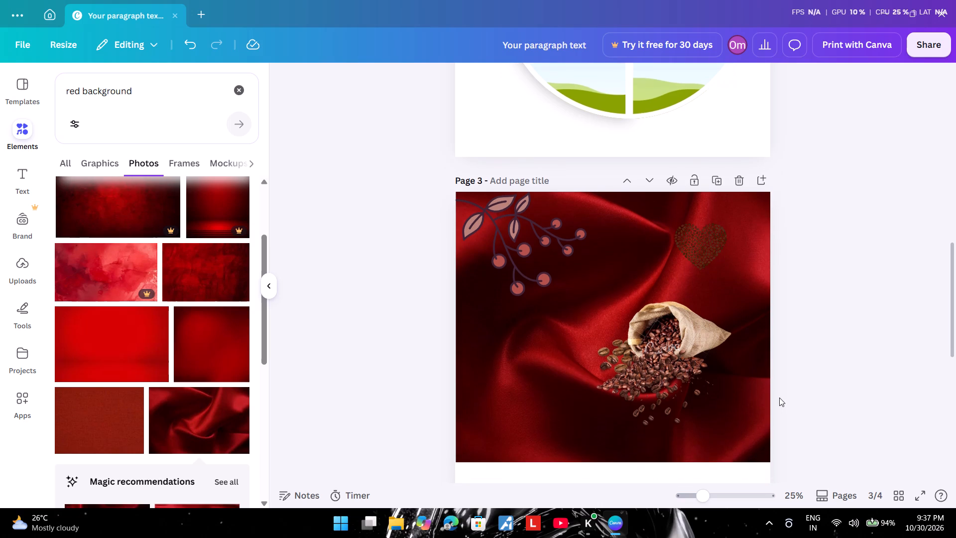
scroll(779, 398, left, 1)
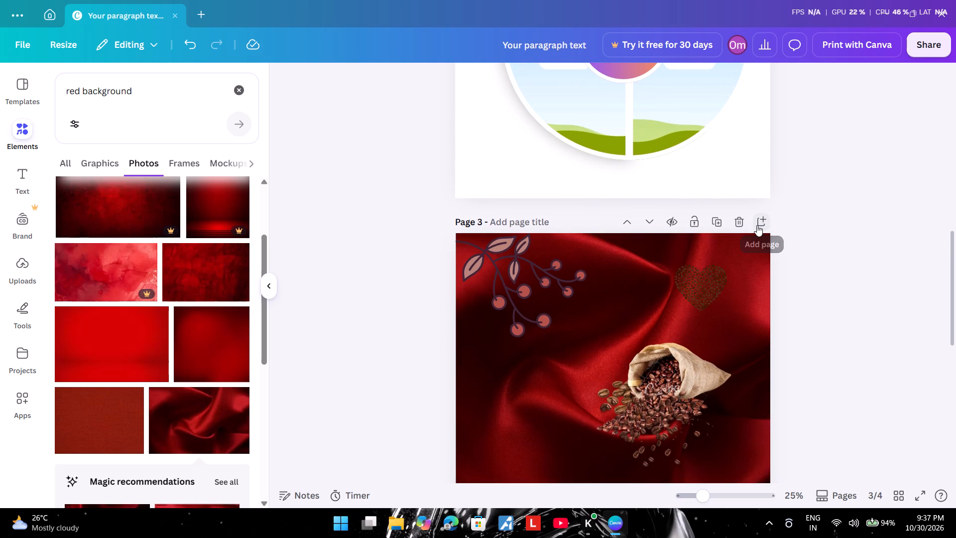
click(757, 225)
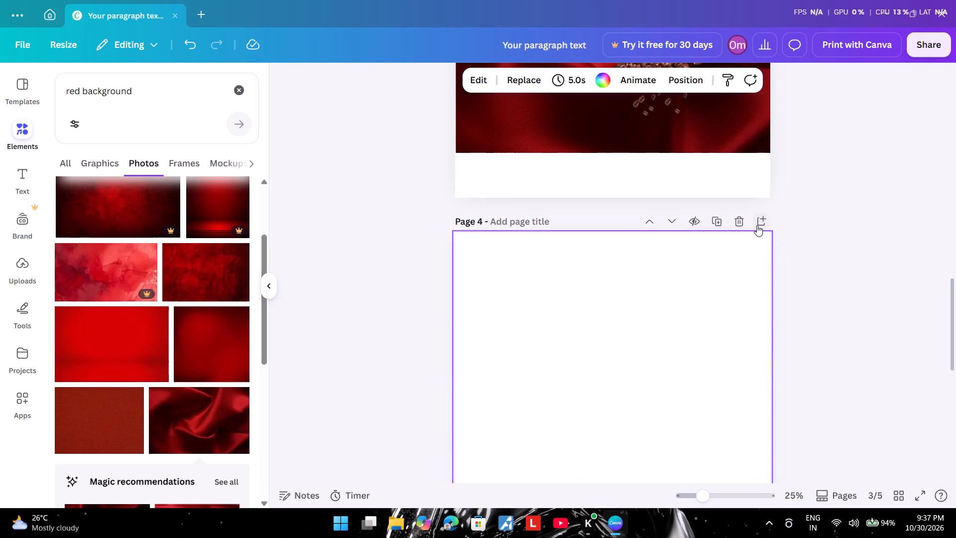
Extend the red satin photo's bottom edge down to the bottom of page 3.
scroll(765, 220, up, 3)
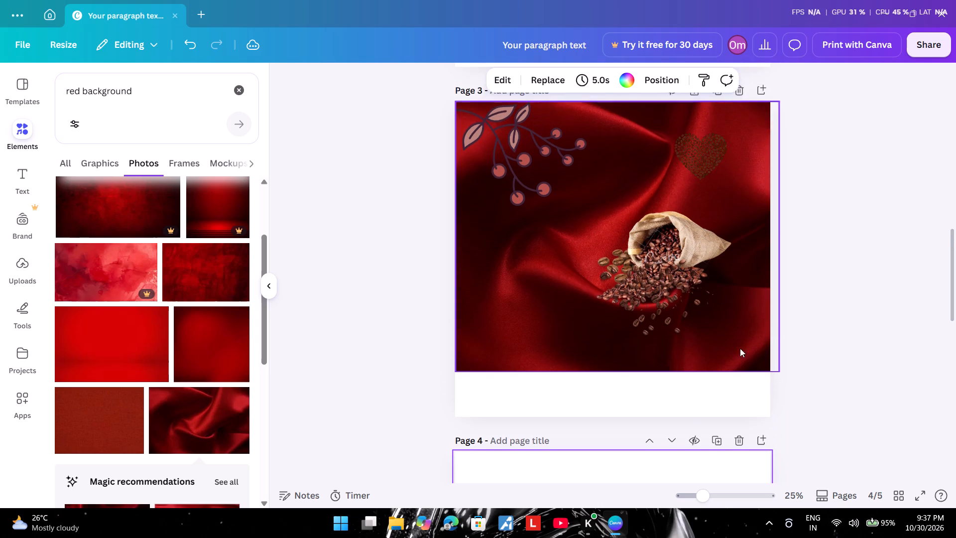
click(692, 371)
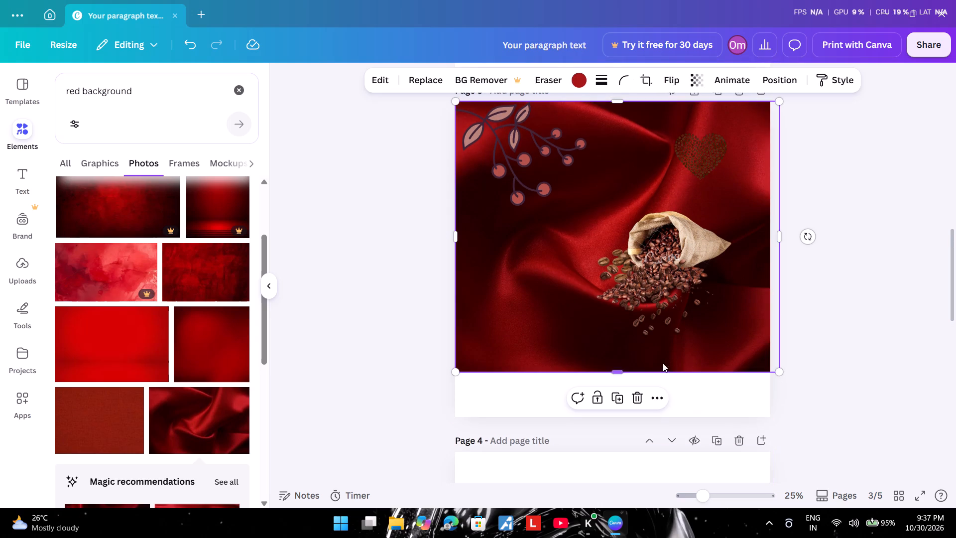
drag(619, 373, 621, 382)
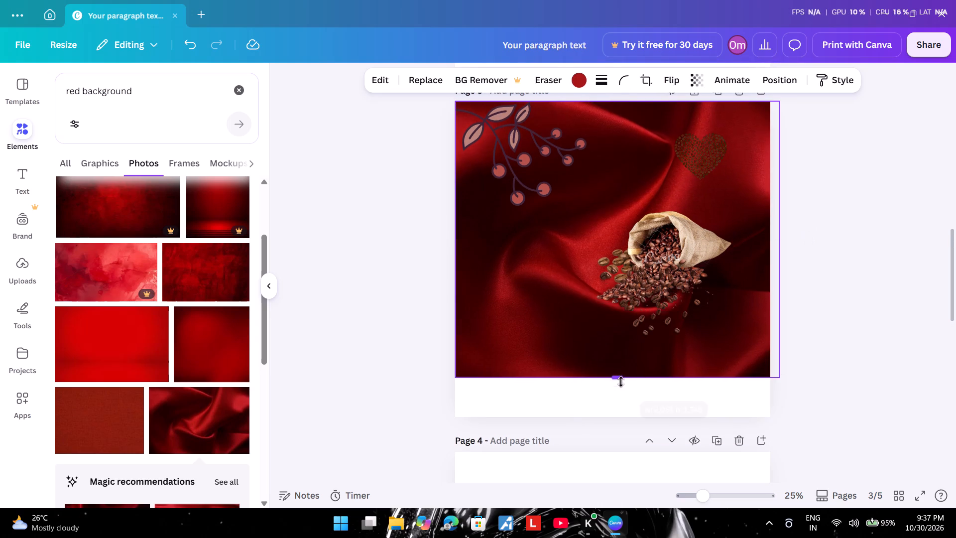
drag(621, 382, 628, 416)
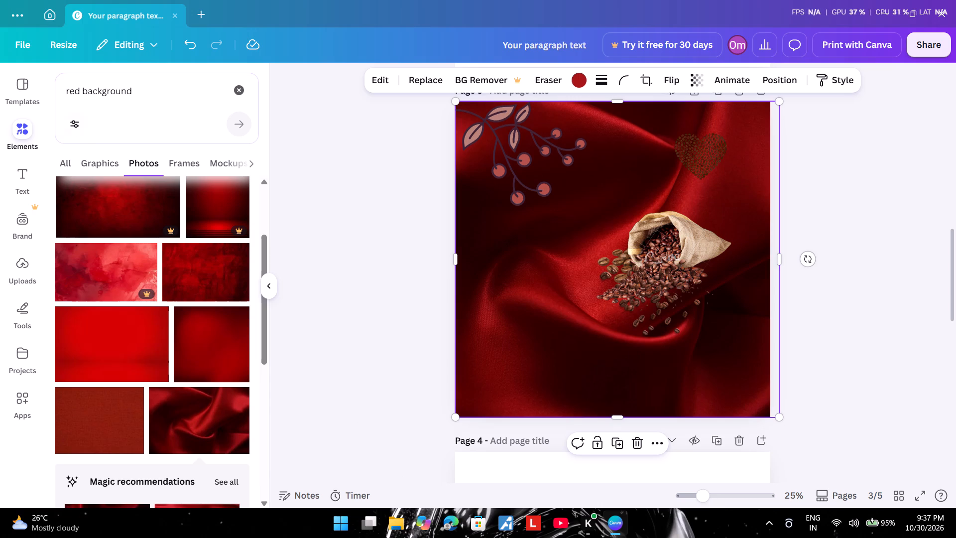
Clear the red background search and place the recently used burlap coffee-heart photo over page 3's lower-left corner.
click(65, 157)
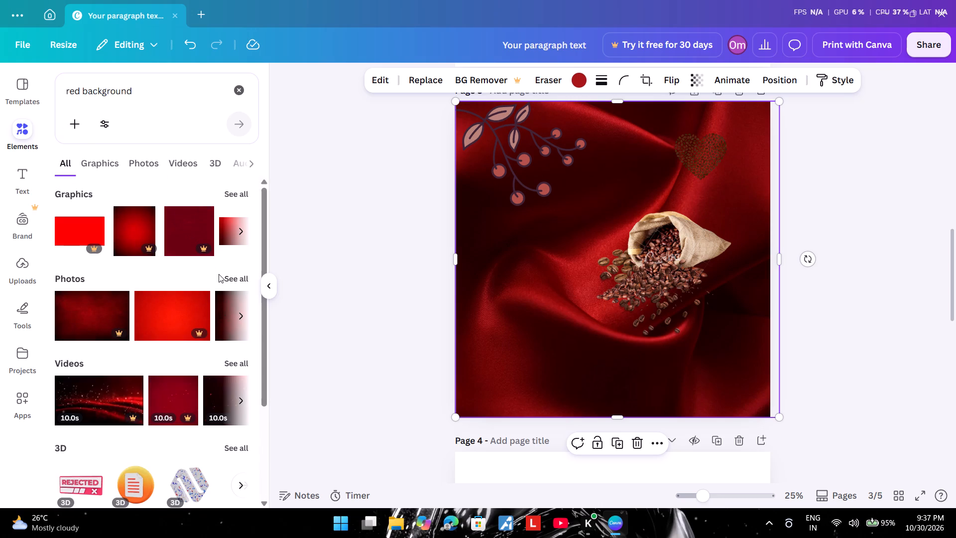
scroll(163, 407, down, 1)
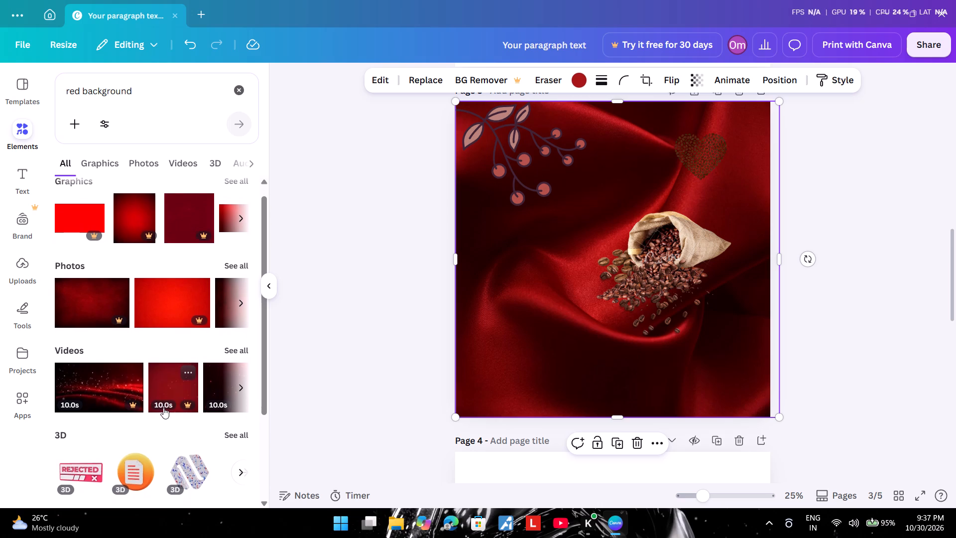
scroll(163, 407, down, 1)
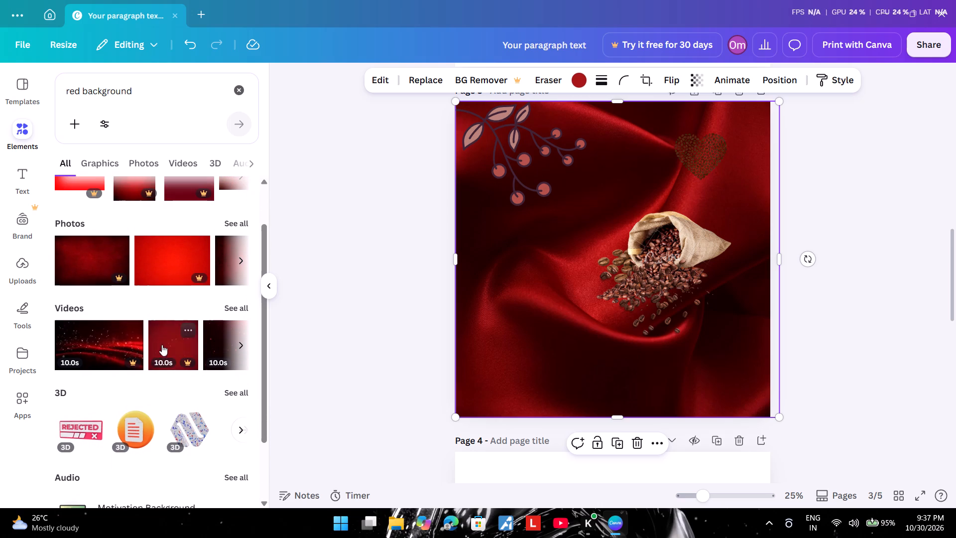
click(239, 91)
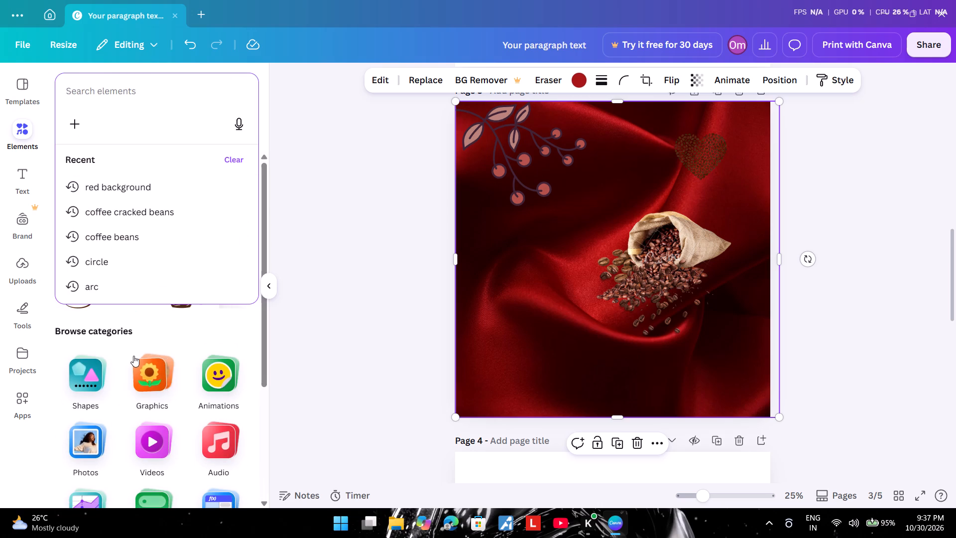
click(124, 321)
scroll(147, 269, up, 1)
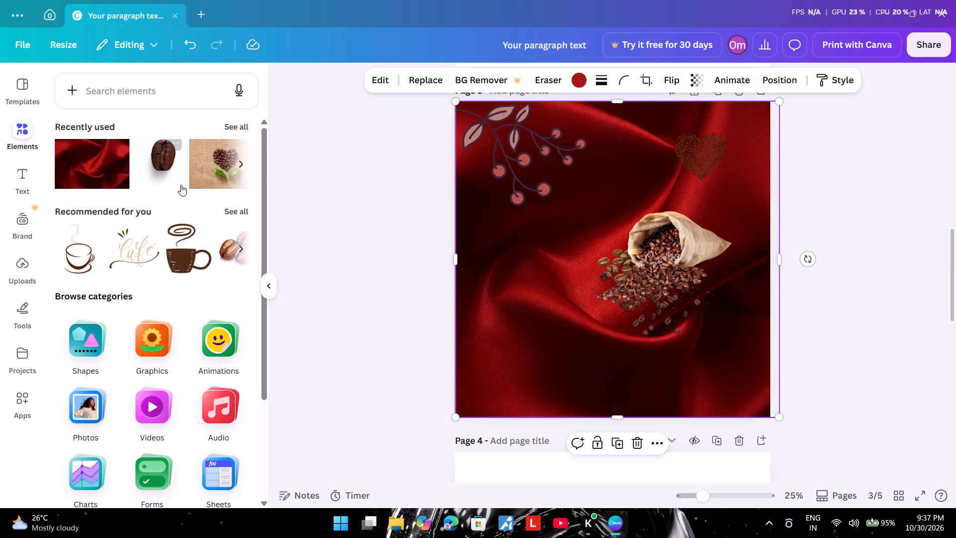
scroll(182, 182, up, 2)
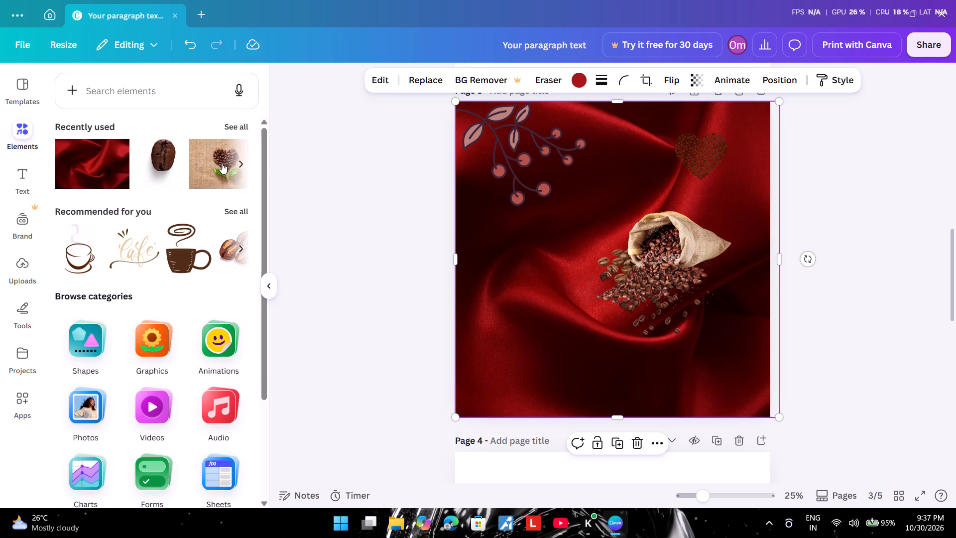
click(222, 163)
drag(586, 256, 524, 328)
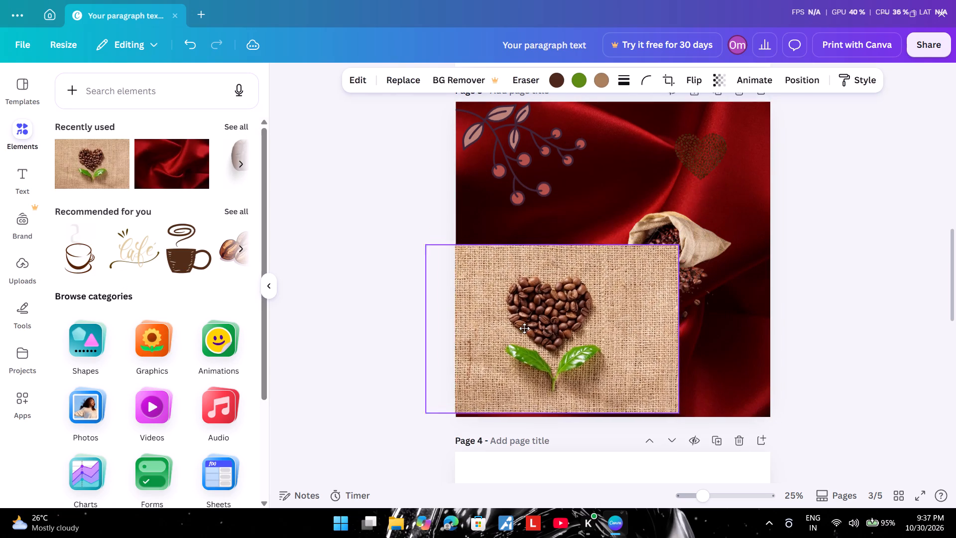
drag(524, 328, 473, 339)
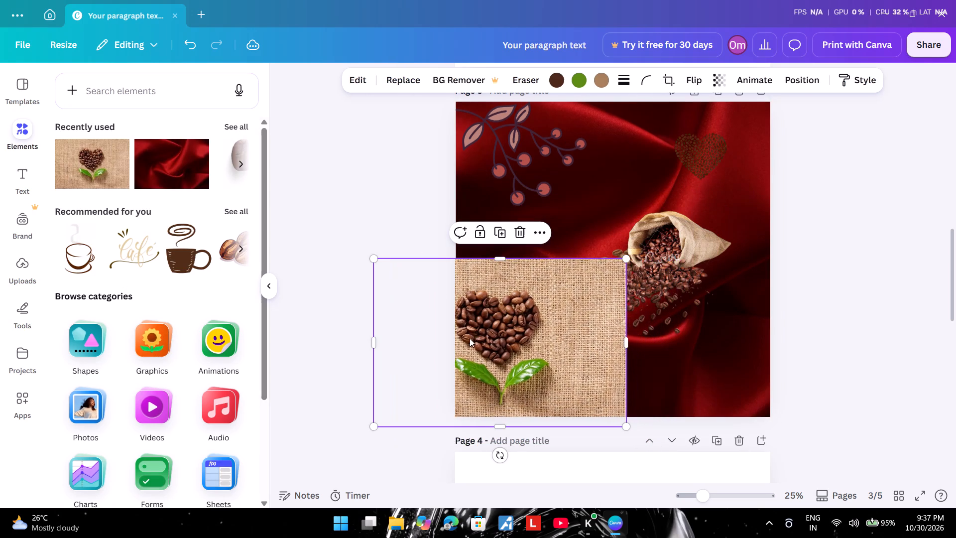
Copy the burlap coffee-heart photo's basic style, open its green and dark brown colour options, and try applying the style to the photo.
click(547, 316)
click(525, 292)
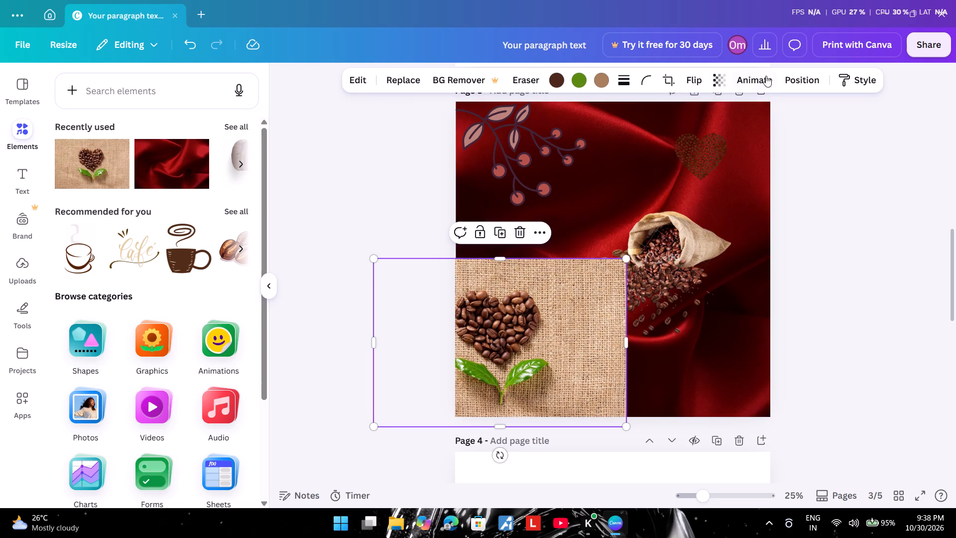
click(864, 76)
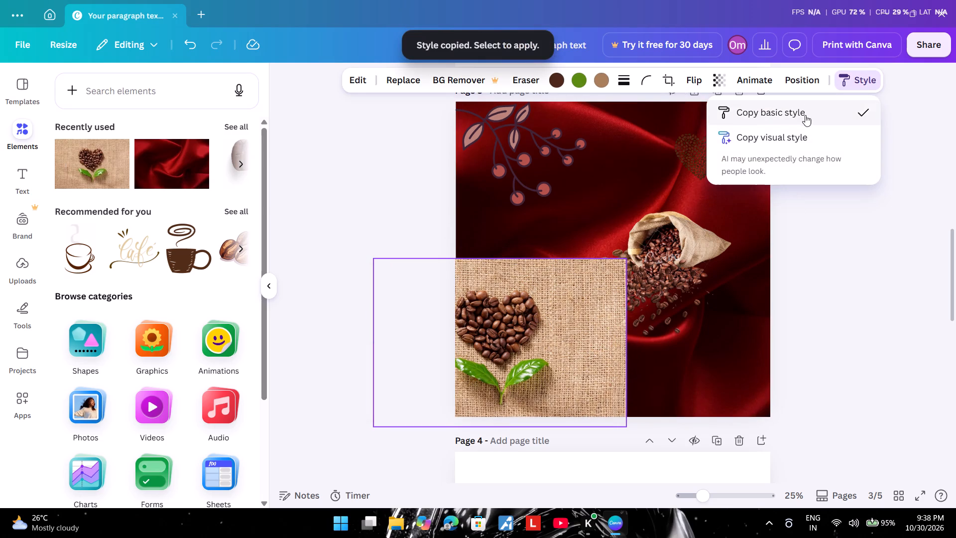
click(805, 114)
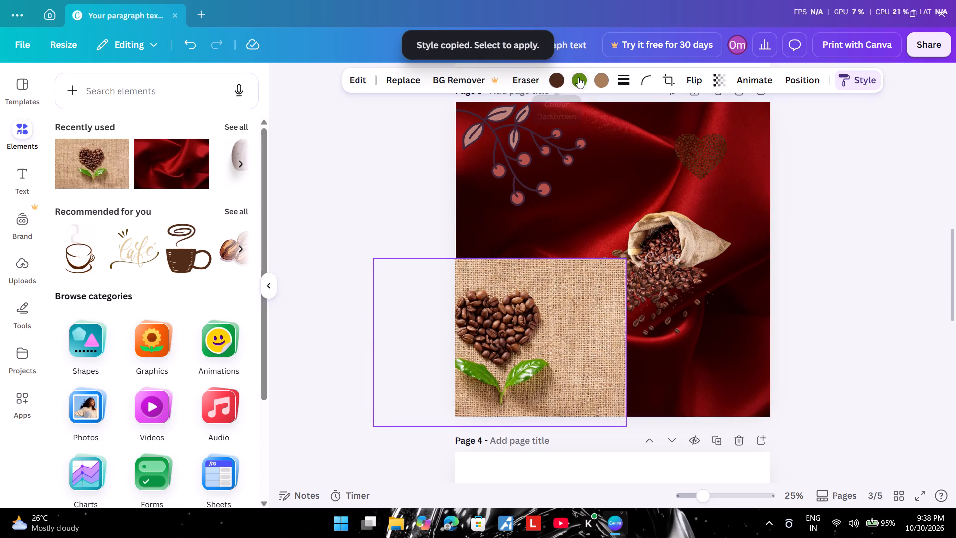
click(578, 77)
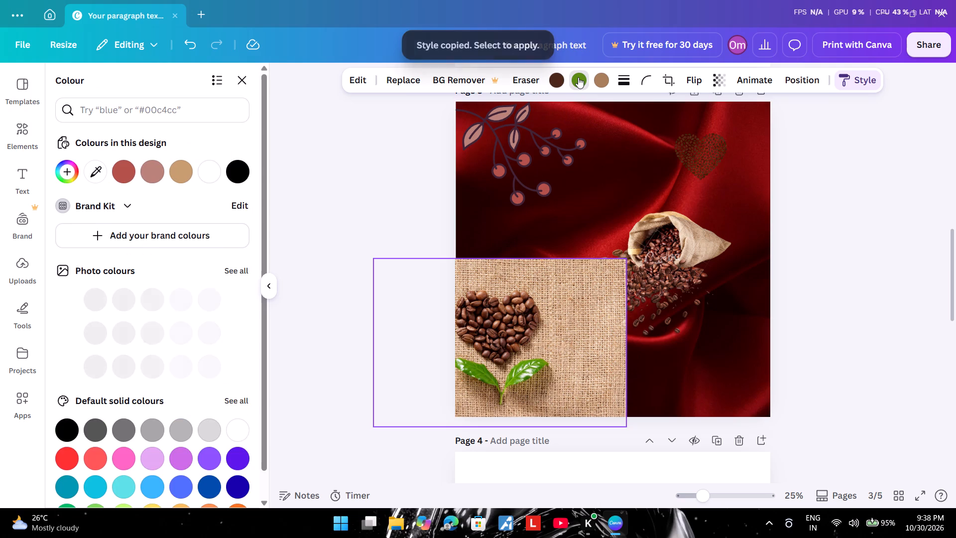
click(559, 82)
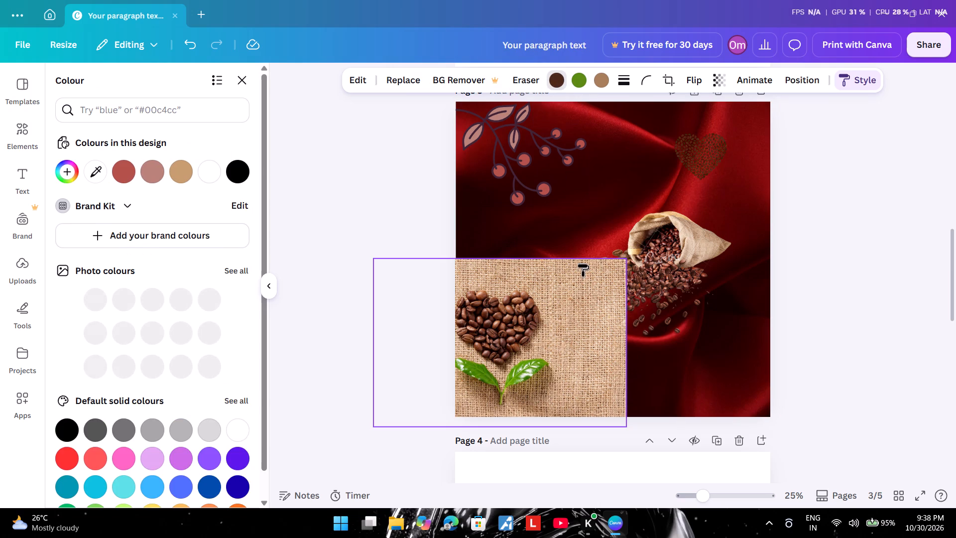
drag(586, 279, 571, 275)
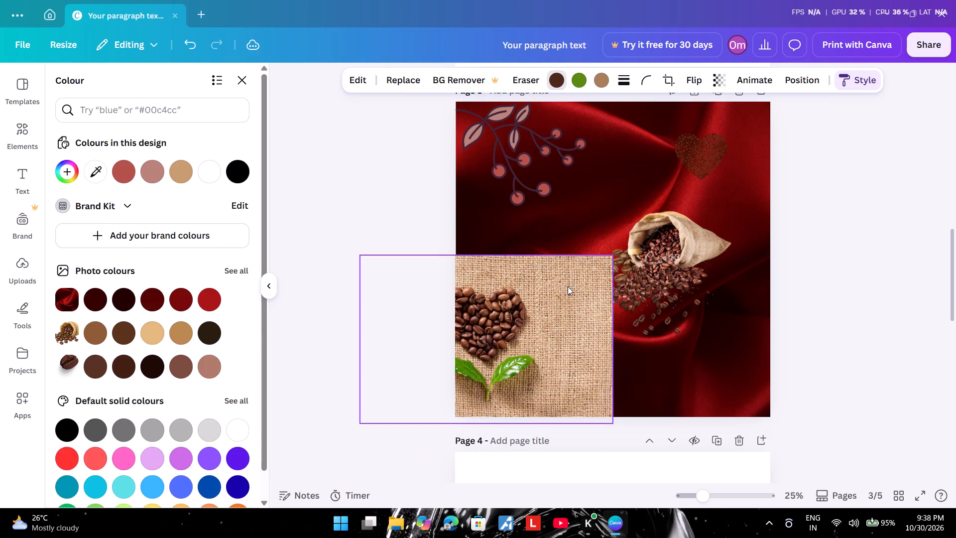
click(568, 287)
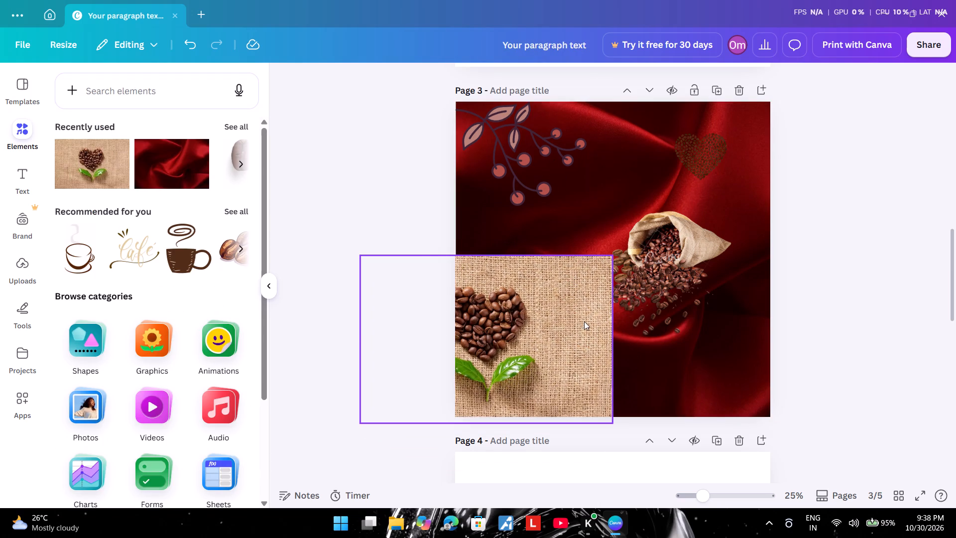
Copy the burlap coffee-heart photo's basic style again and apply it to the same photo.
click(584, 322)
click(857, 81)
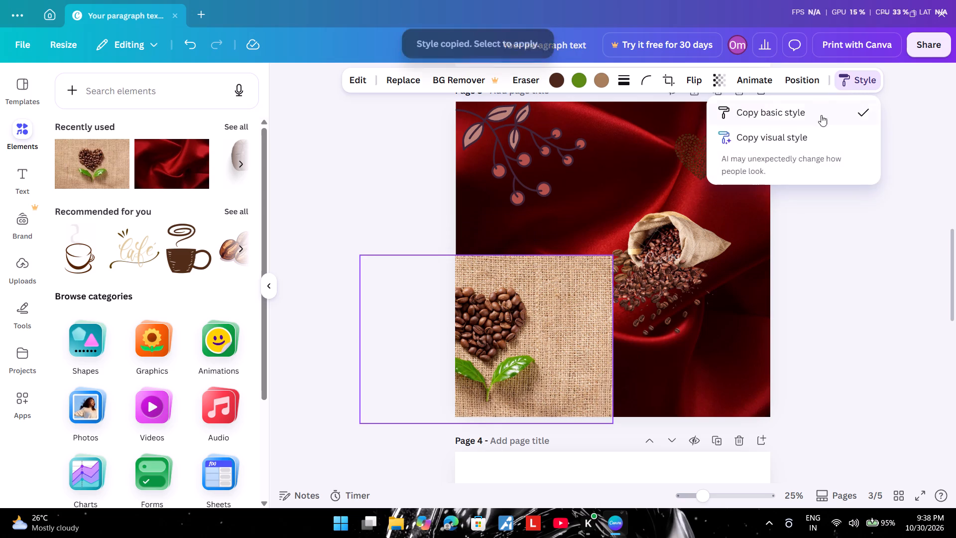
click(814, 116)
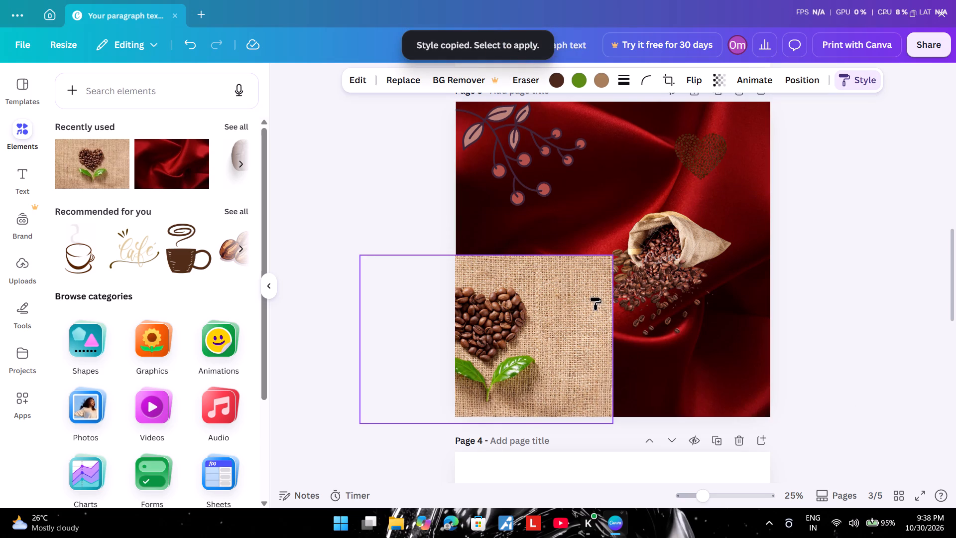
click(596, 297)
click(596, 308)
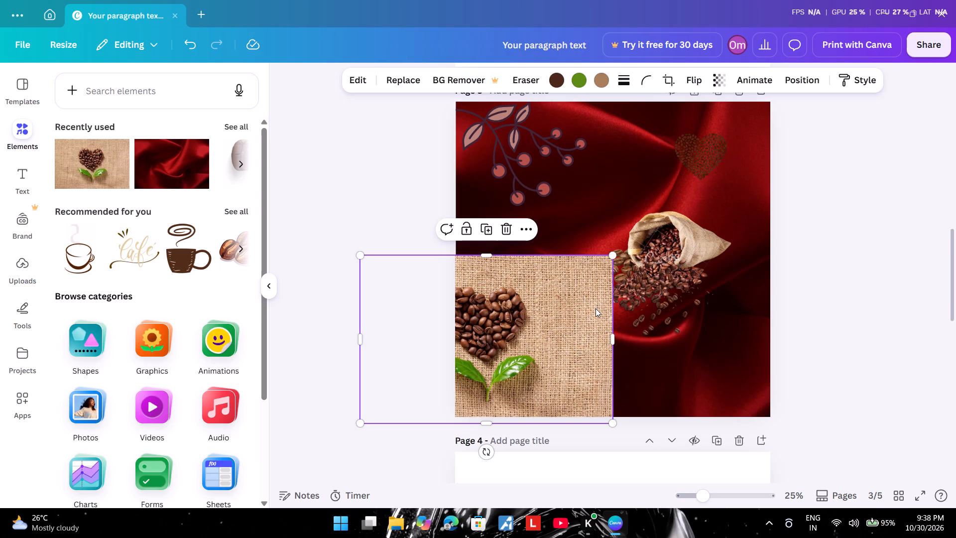
Move the burlap coffee-heart photo completely off page 3, beyond its lower-left edge.
click(600, 310)
click(603, 308)
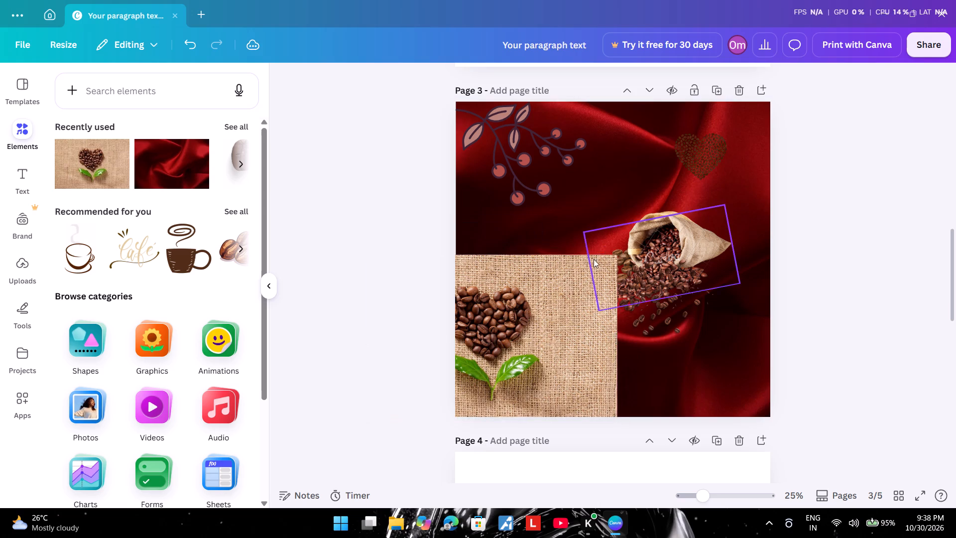
drag(561, 313, 398, 396)
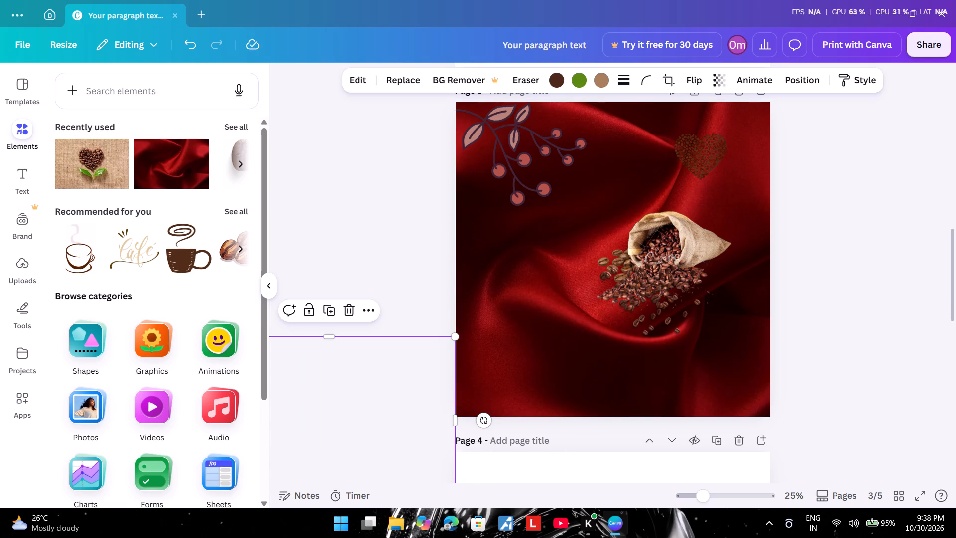
click(889, 242)
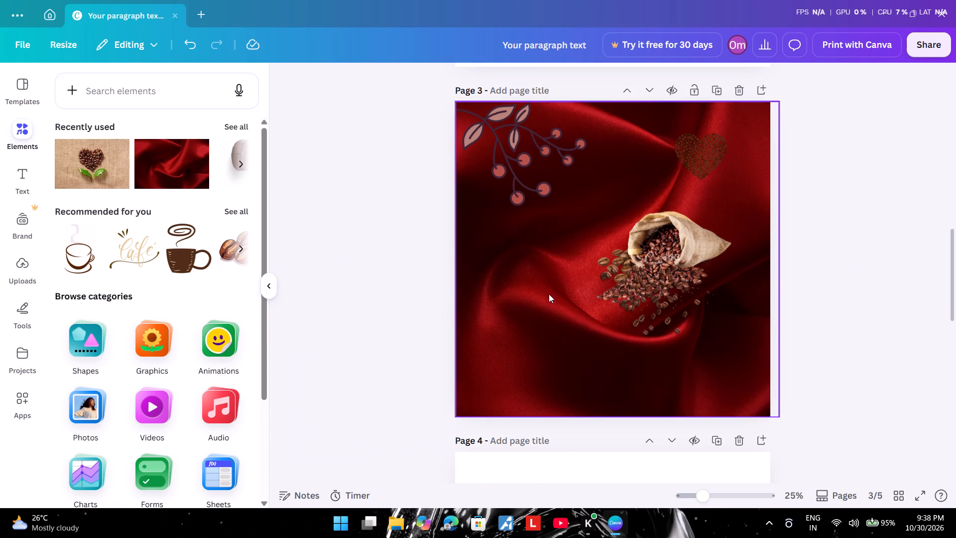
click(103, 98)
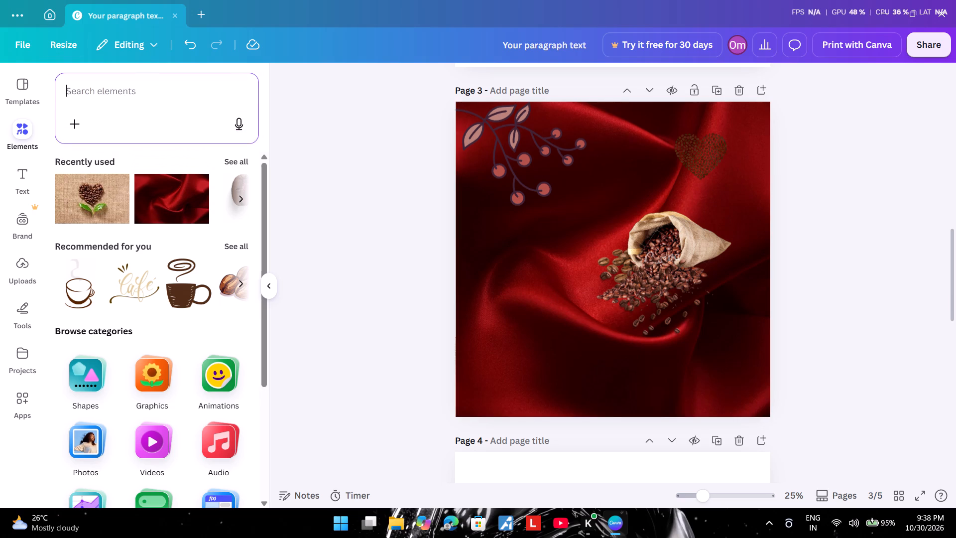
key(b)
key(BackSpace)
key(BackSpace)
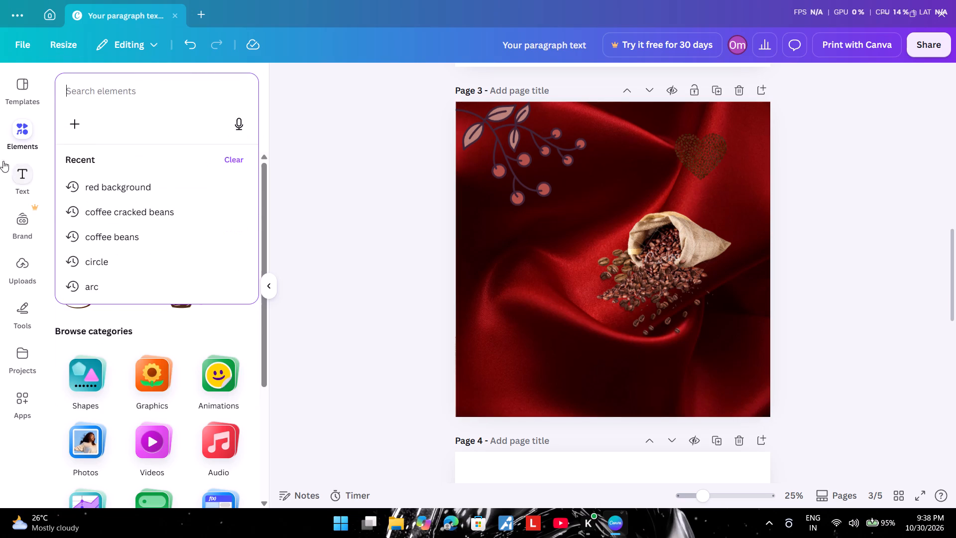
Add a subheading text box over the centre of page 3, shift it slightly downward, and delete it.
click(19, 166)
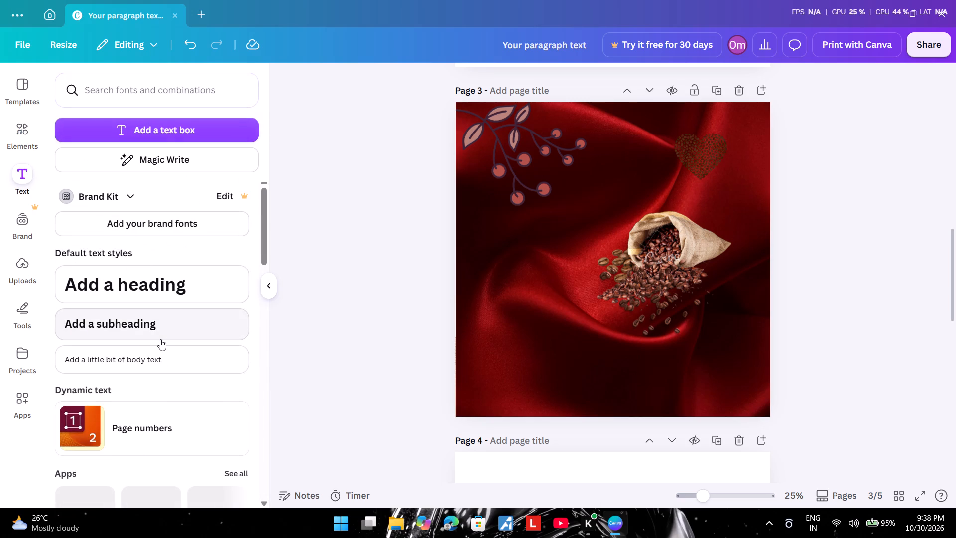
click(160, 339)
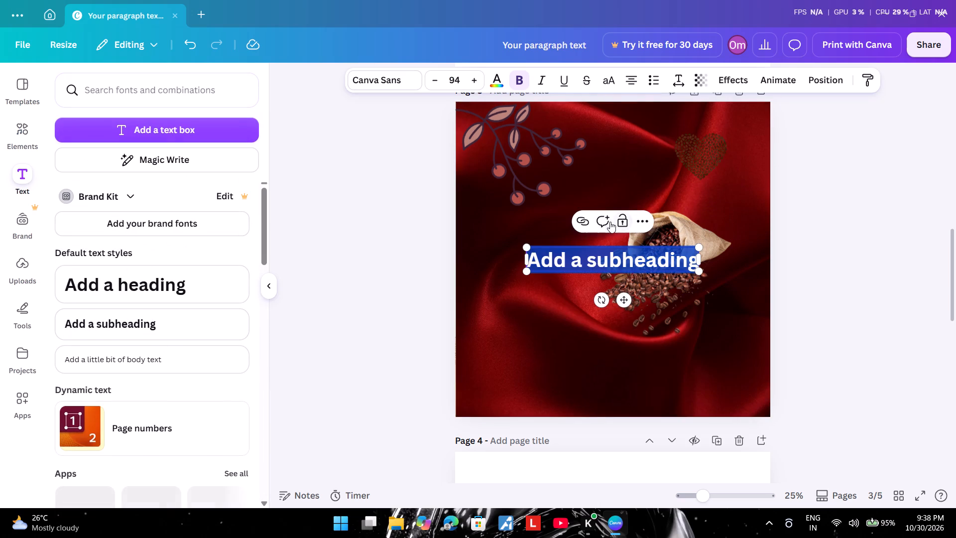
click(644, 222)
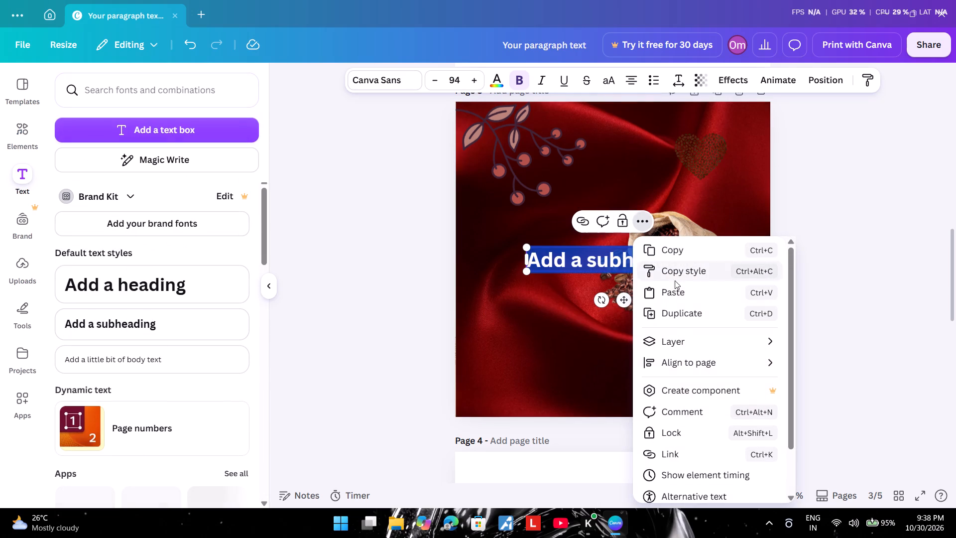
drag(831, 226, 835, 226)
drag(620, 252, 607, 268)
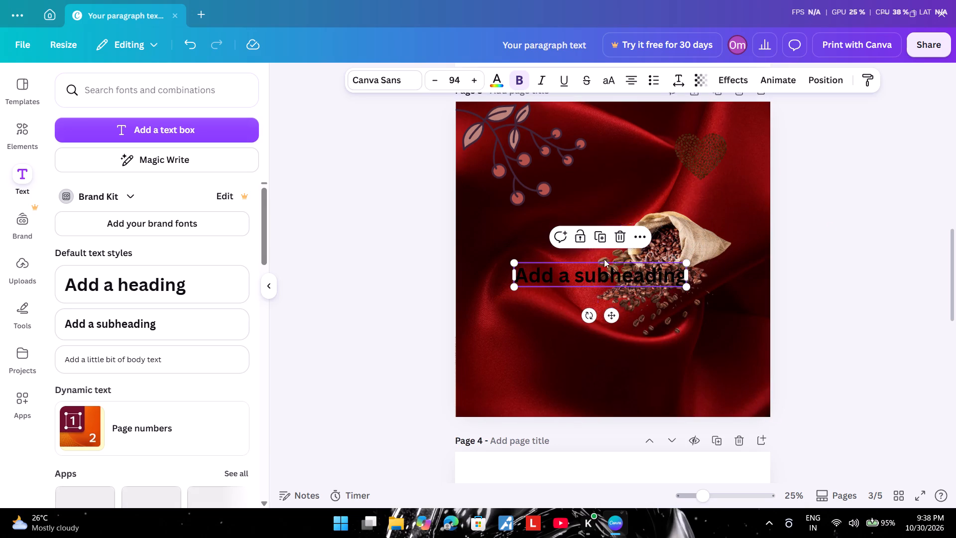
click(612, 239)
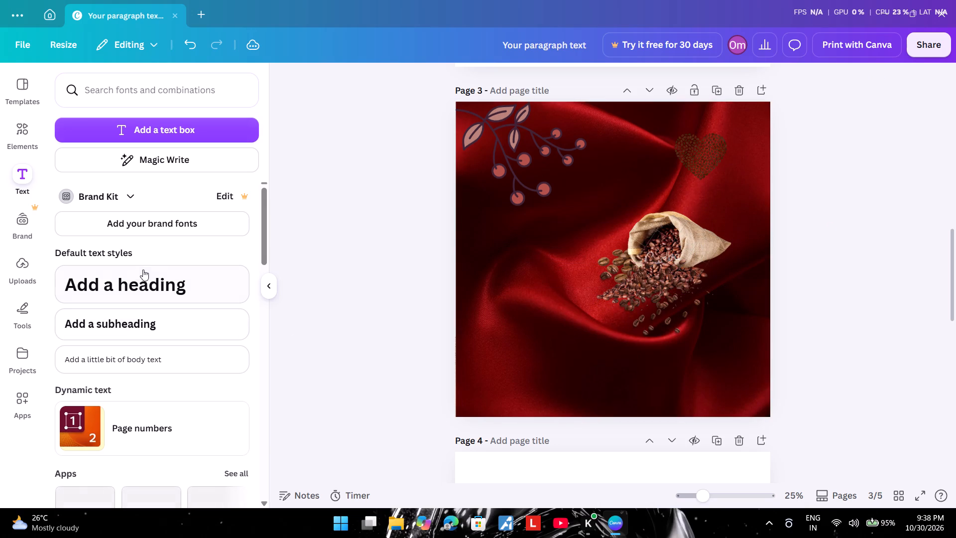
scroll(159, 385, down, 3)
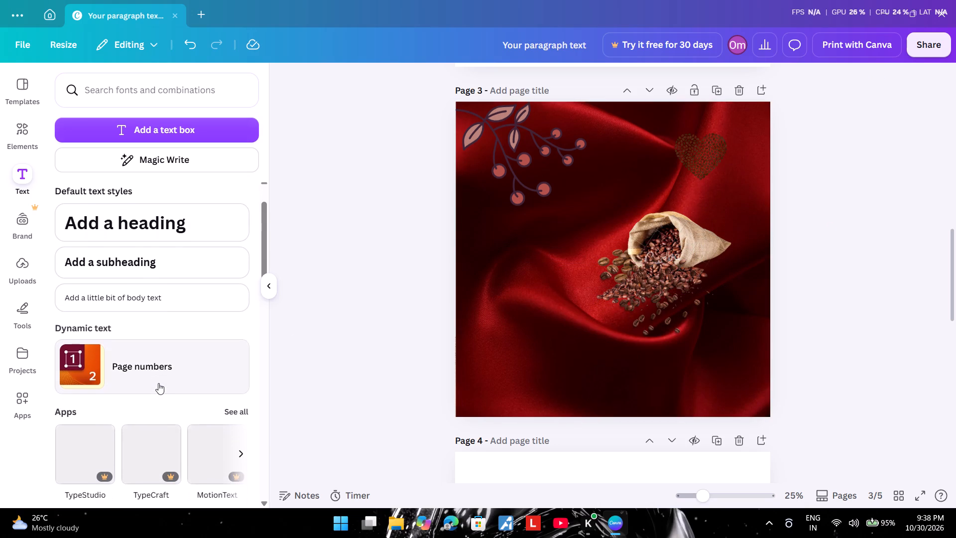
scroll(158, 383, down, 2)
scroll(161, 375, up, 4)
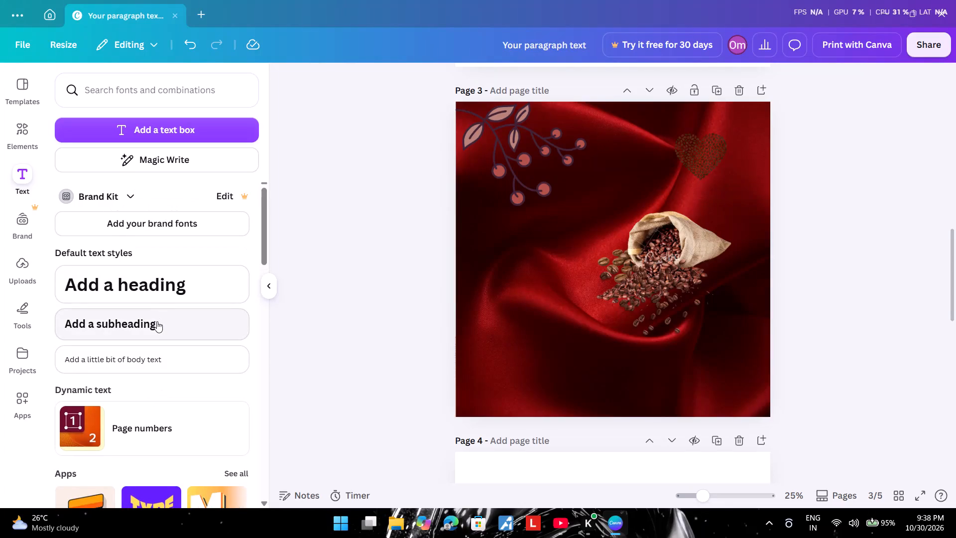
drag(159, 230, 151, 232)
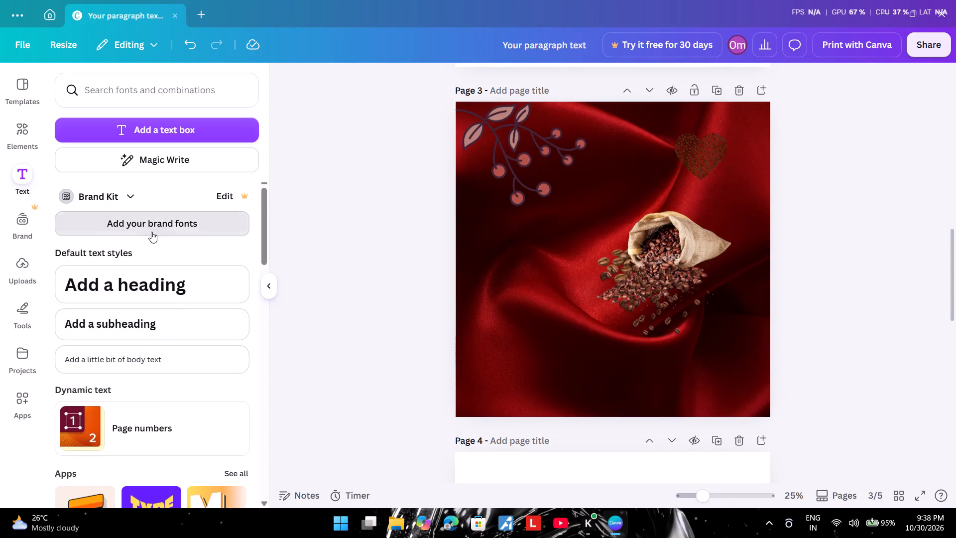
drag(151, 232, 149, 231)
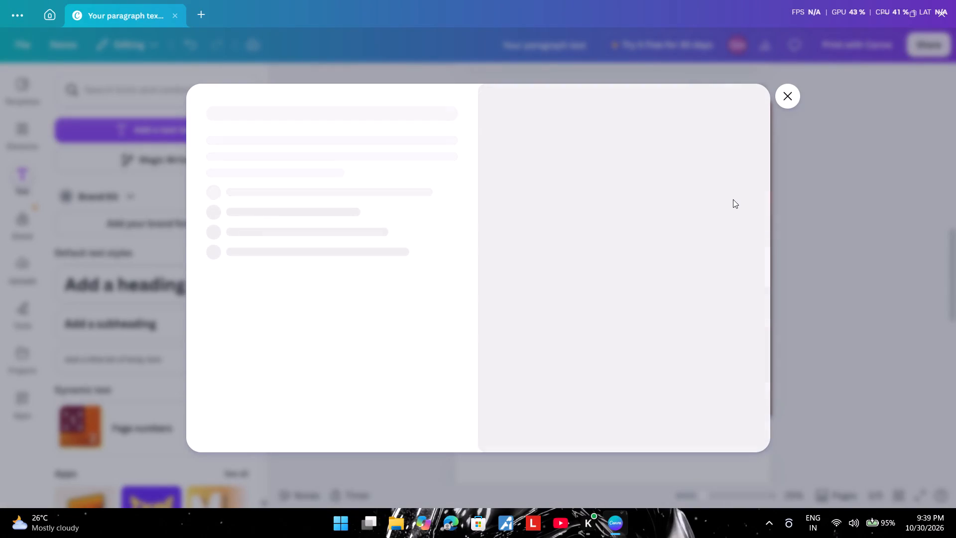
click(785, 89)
Search the fonts and font combinations for "board".
click(236, 84)
text(boardr)
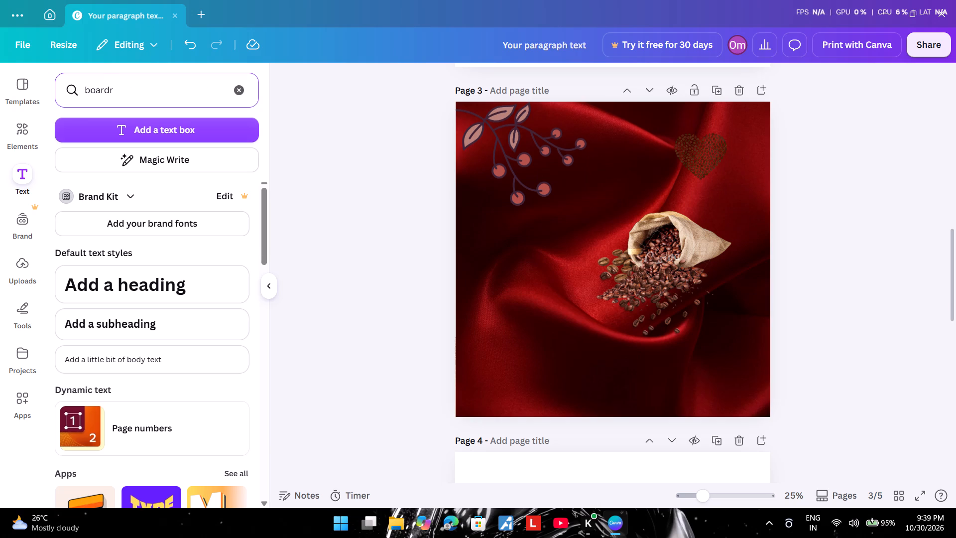
key(BackSpace)
key(Return)
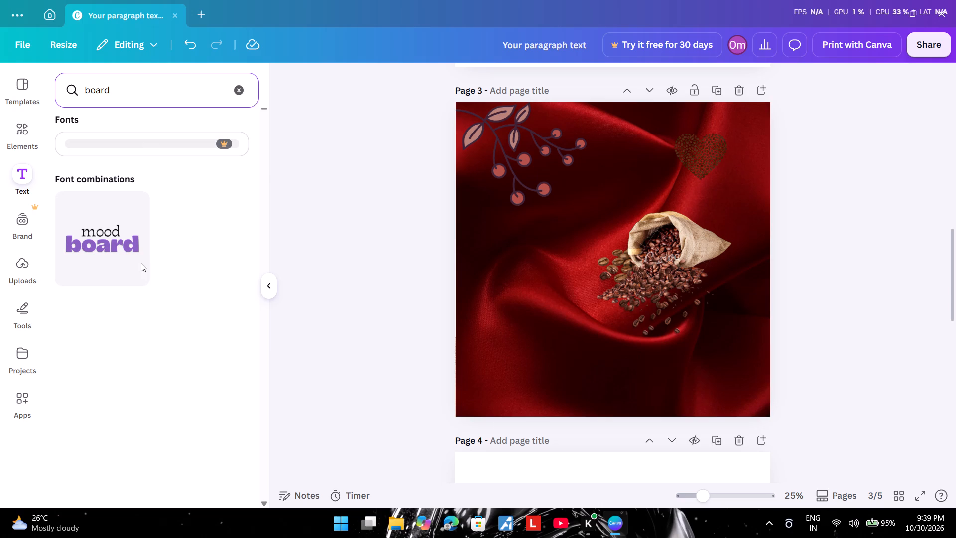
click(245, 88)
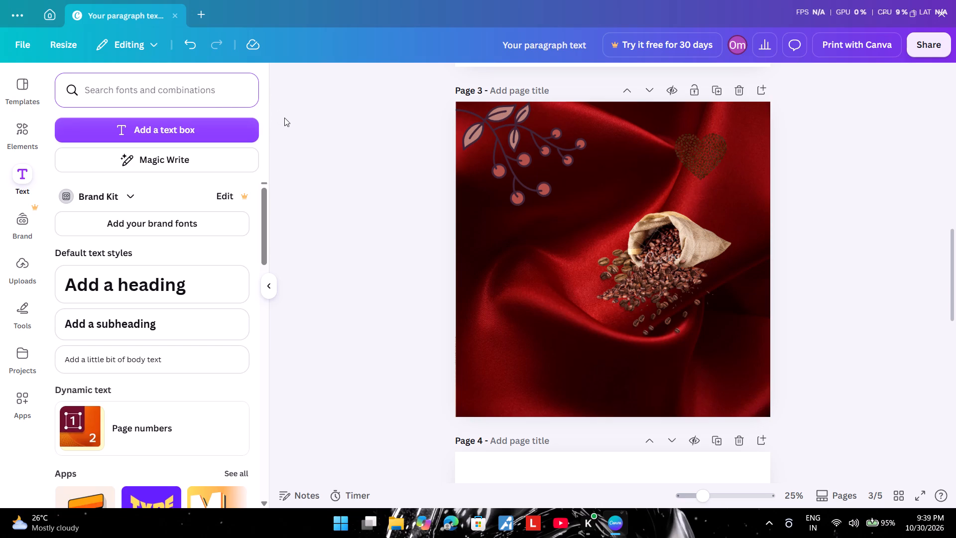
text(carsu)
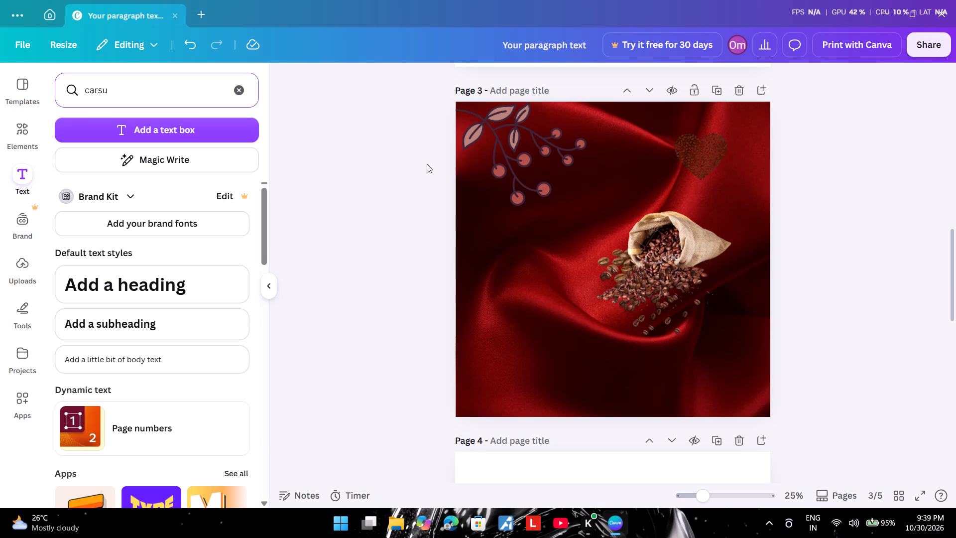
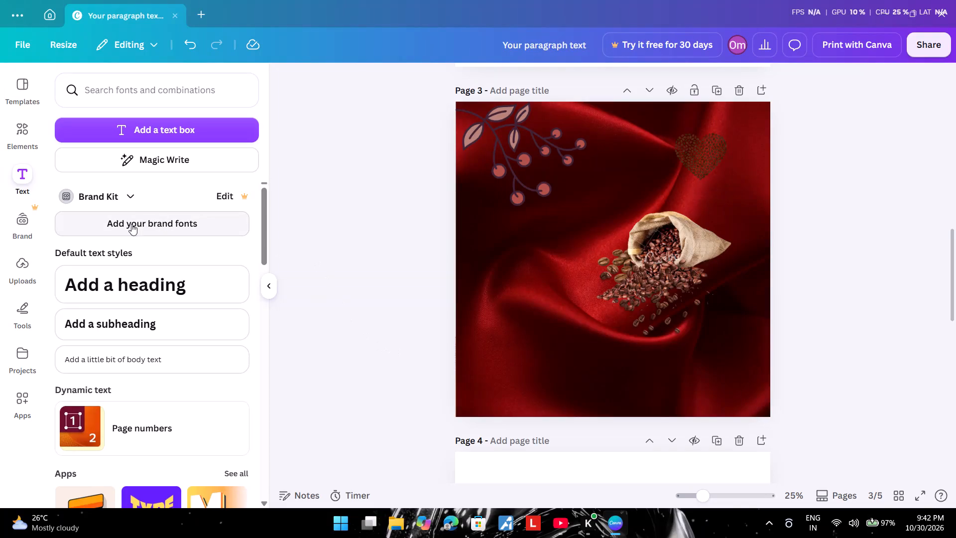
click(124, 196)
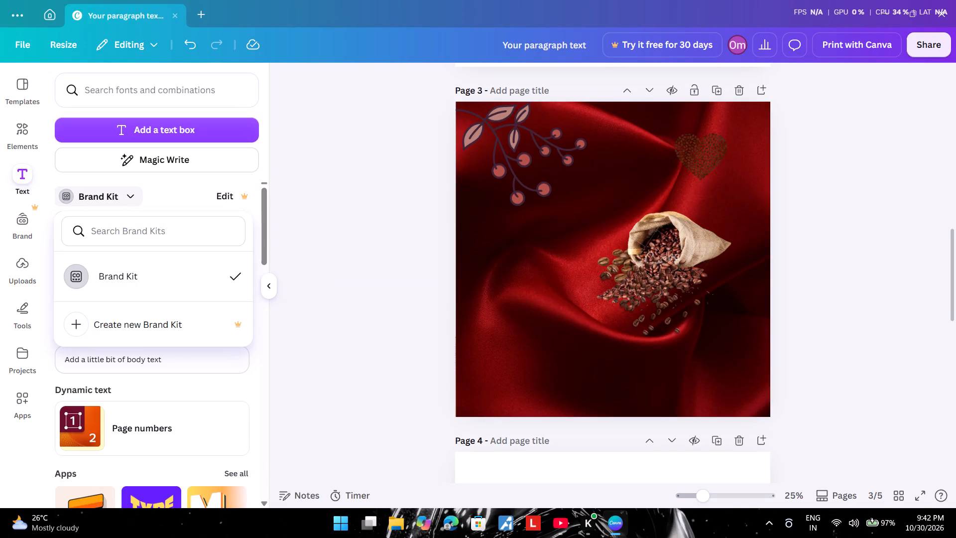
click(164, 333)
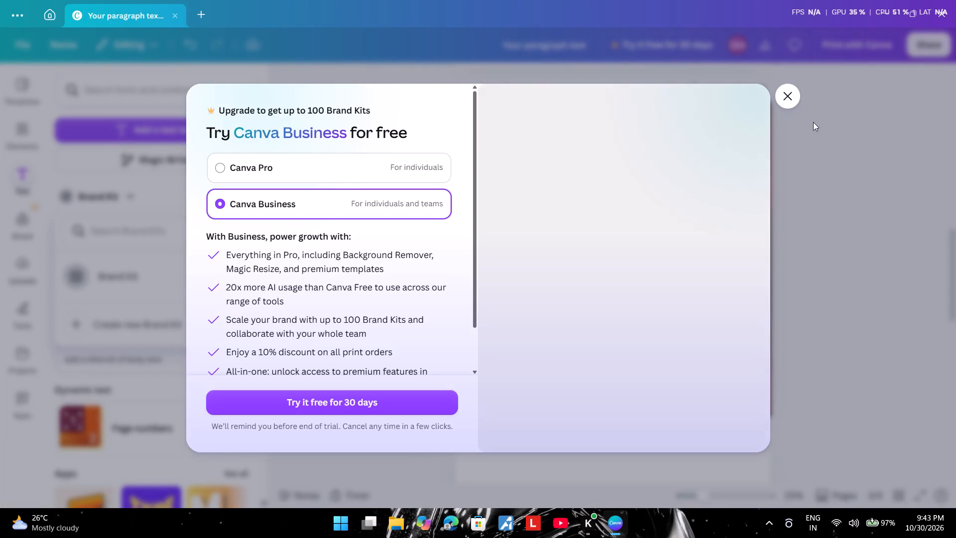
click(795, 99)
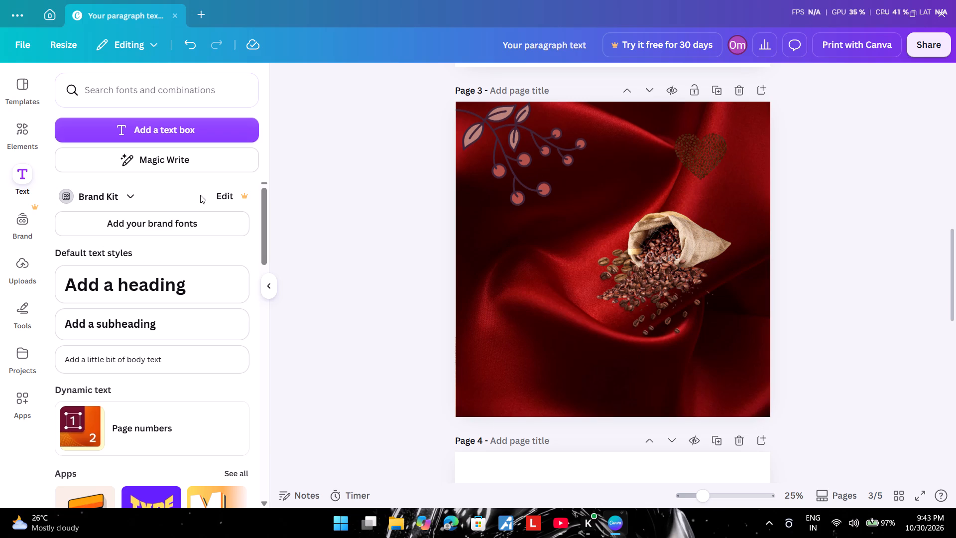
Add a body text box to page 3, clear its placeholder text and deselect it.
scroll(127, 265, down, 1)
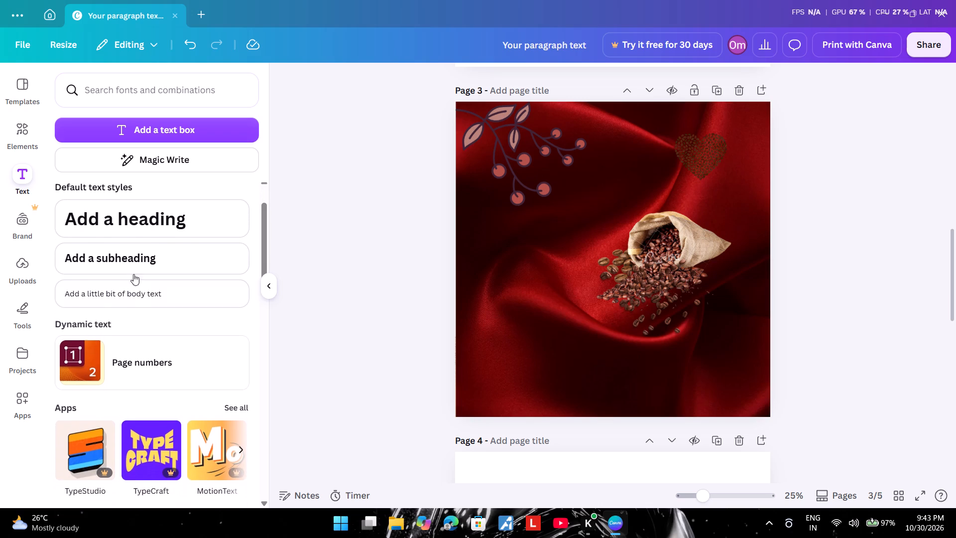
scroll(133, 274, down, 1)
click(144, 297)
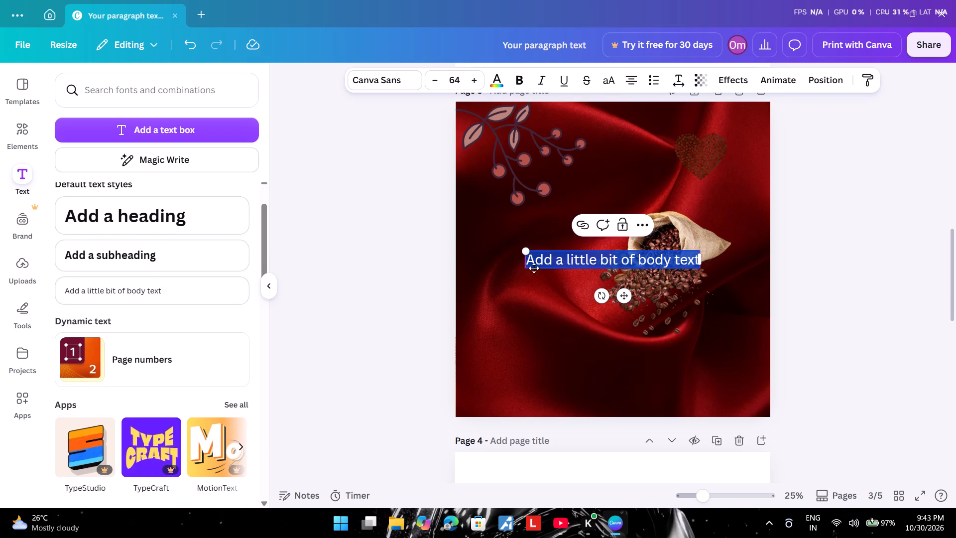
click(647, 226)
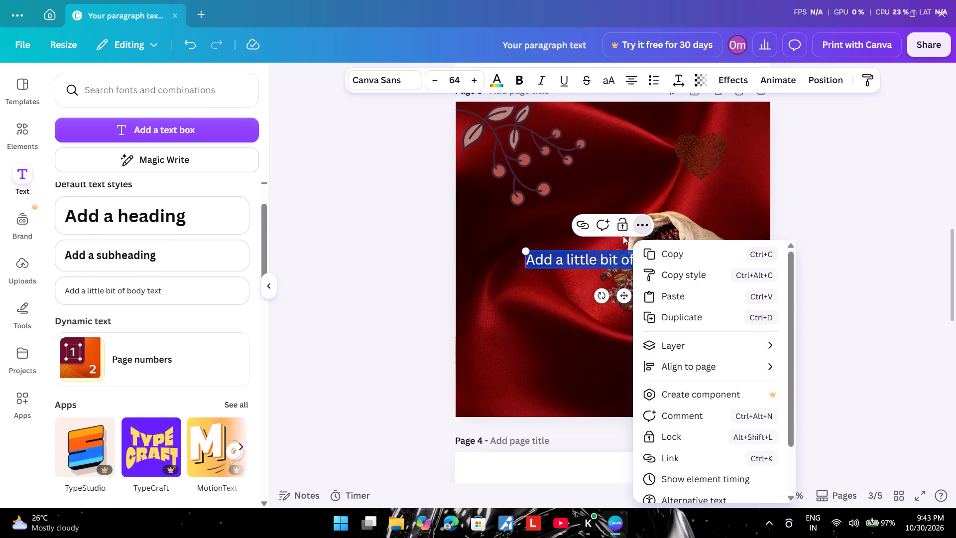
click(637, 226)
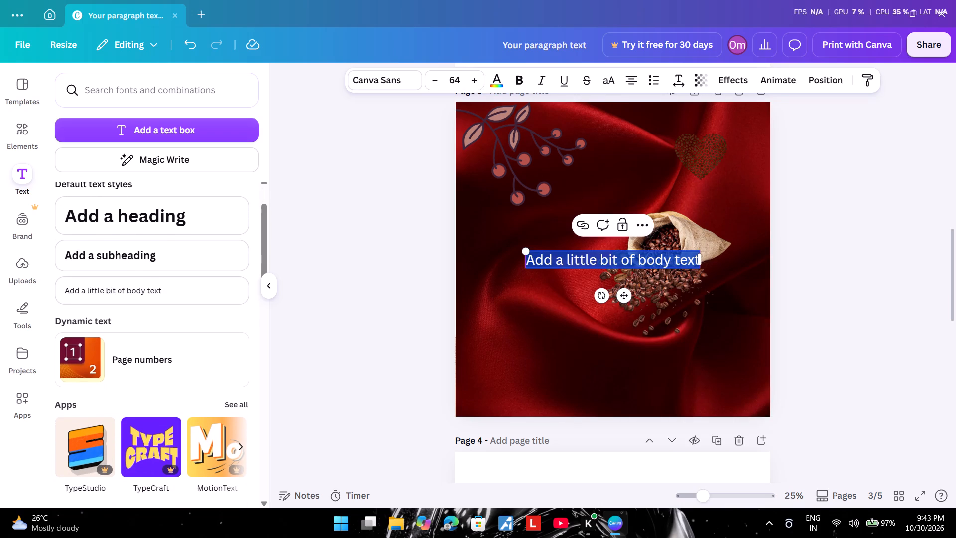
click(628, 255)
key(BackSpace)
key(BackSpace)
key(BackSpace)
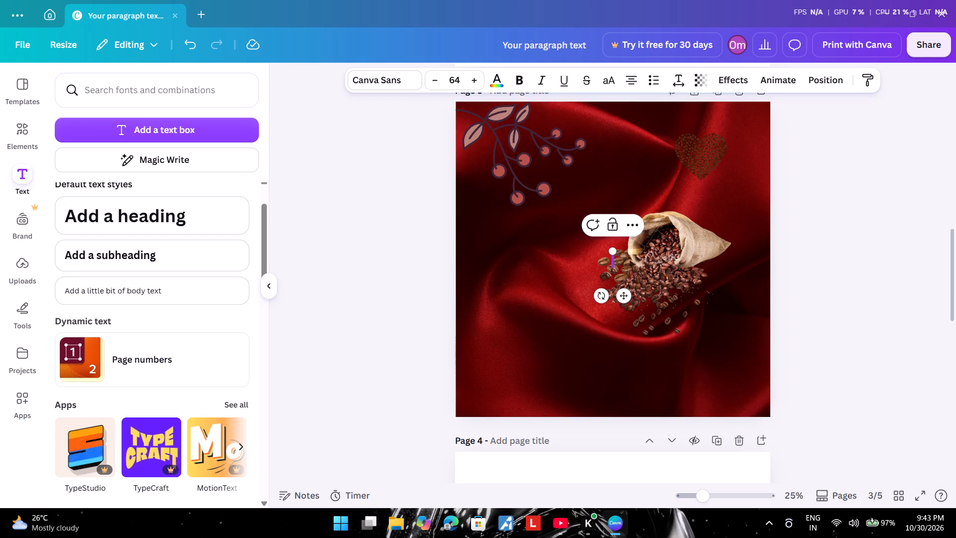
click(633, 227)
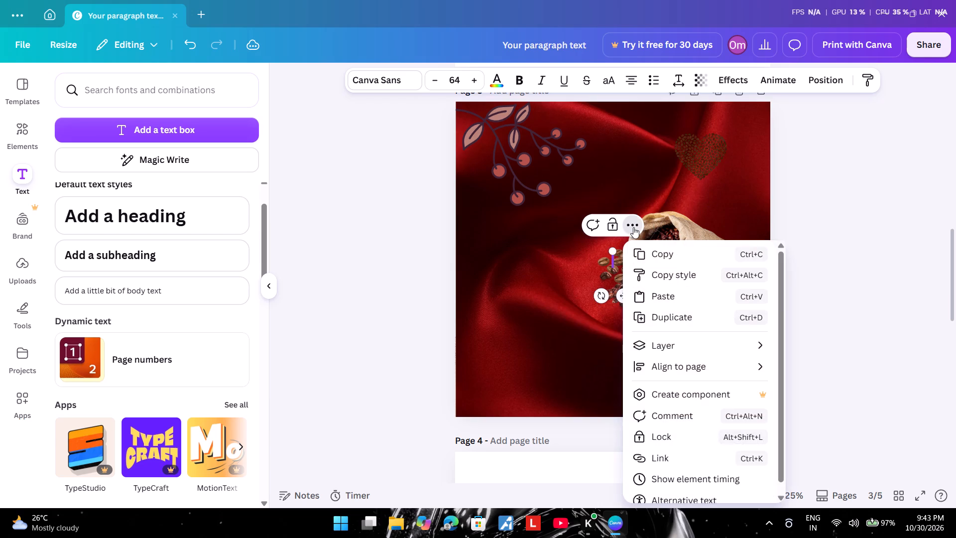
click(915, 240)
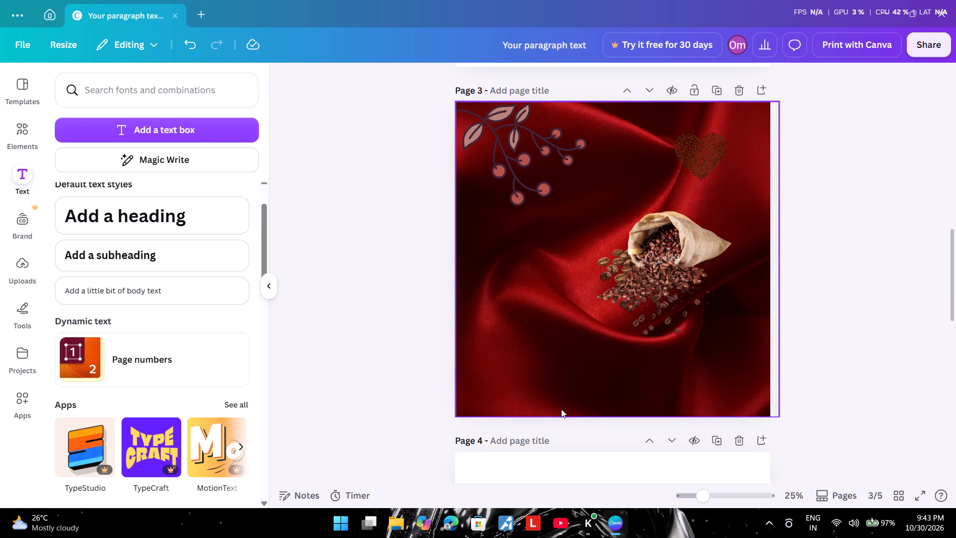
Add a new paragraph text box to page 3 and set its font size to 37.
click(149, 136)
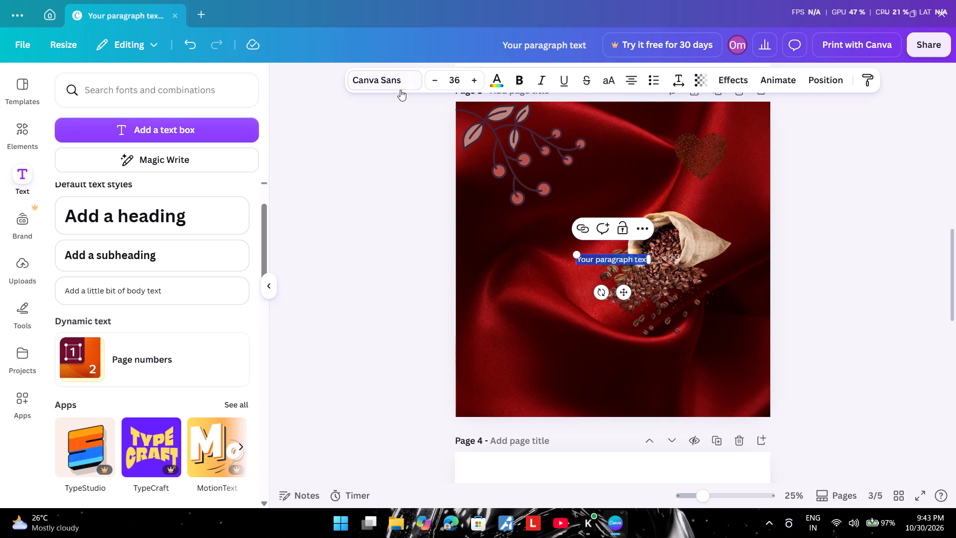
click(475, 79)
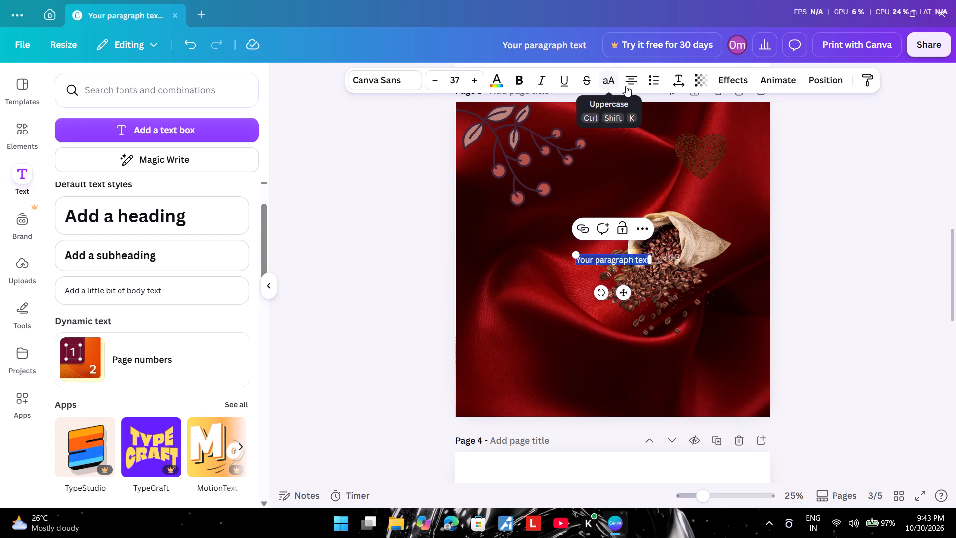
Change the paragraph text's font, trying Arimo first and choosing the script font Brittany.
click(403, 88)
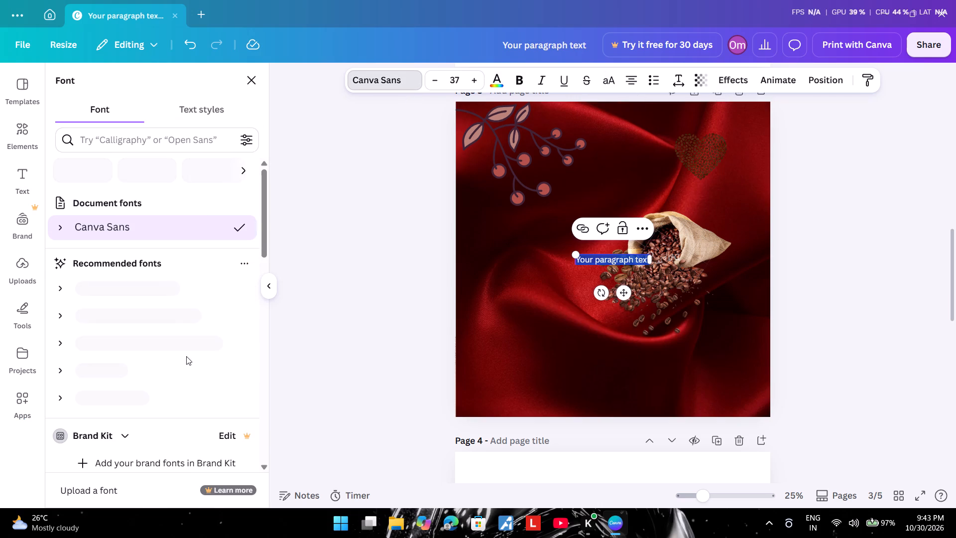
scroll(186, 372, down, 4)
click(186, 372)
double_click(165, 383)
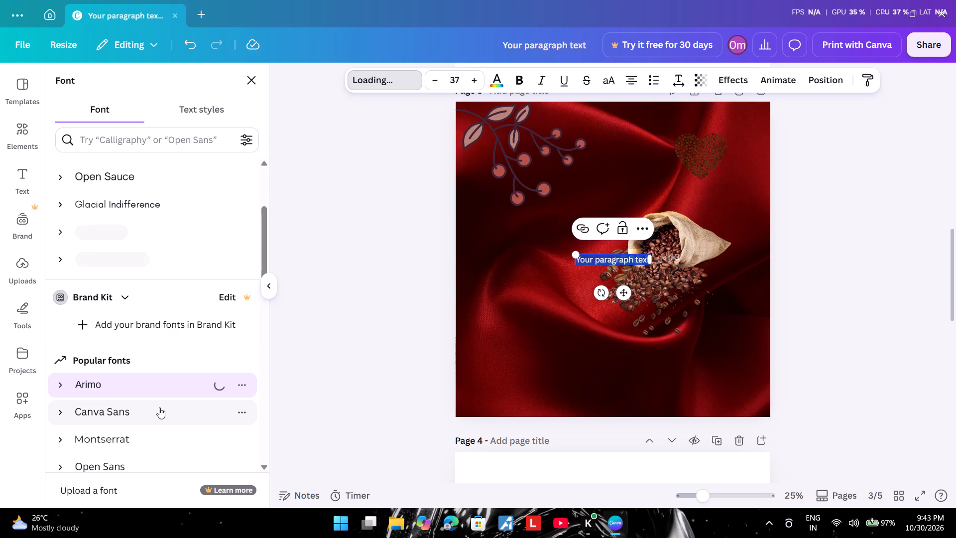
scroll(159, 407, down, 2)
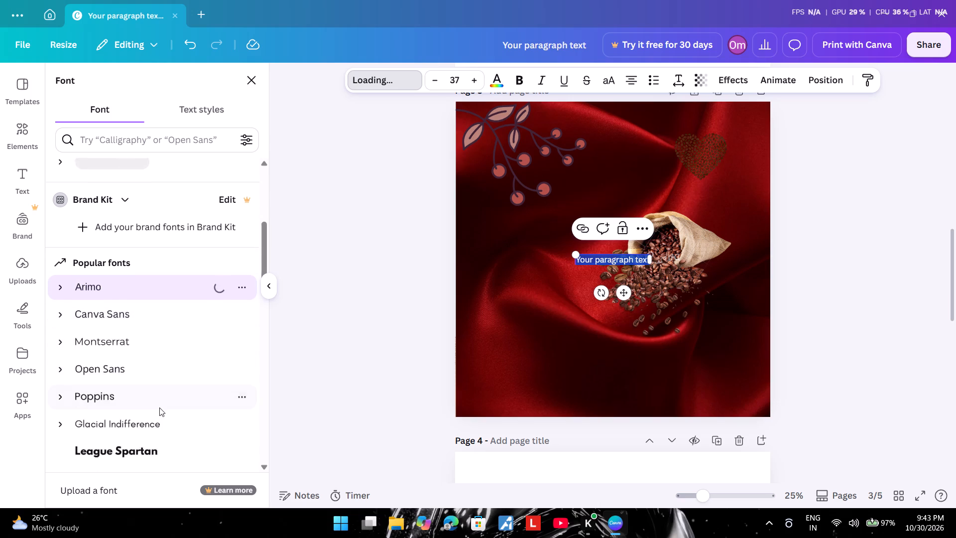
scroll(159, 407, down, 6)
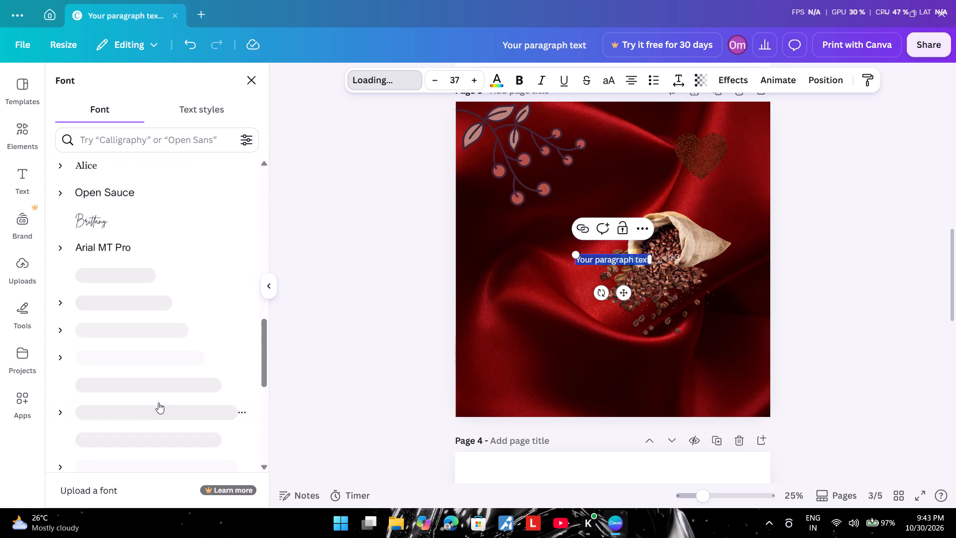
click(165, 228)
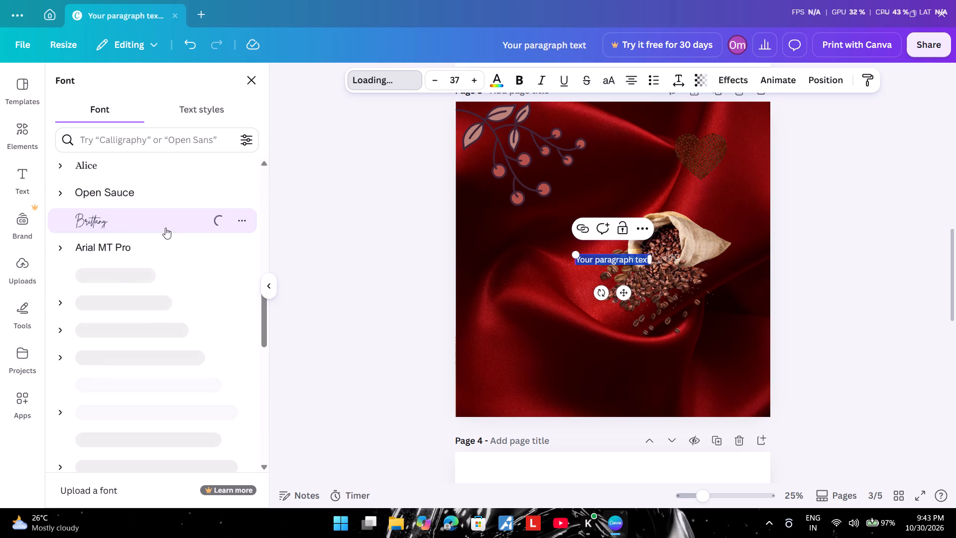
Browse the popular and recommended fonts for a typeface for the paragraph text.
scroll(165, 228, up, 2)
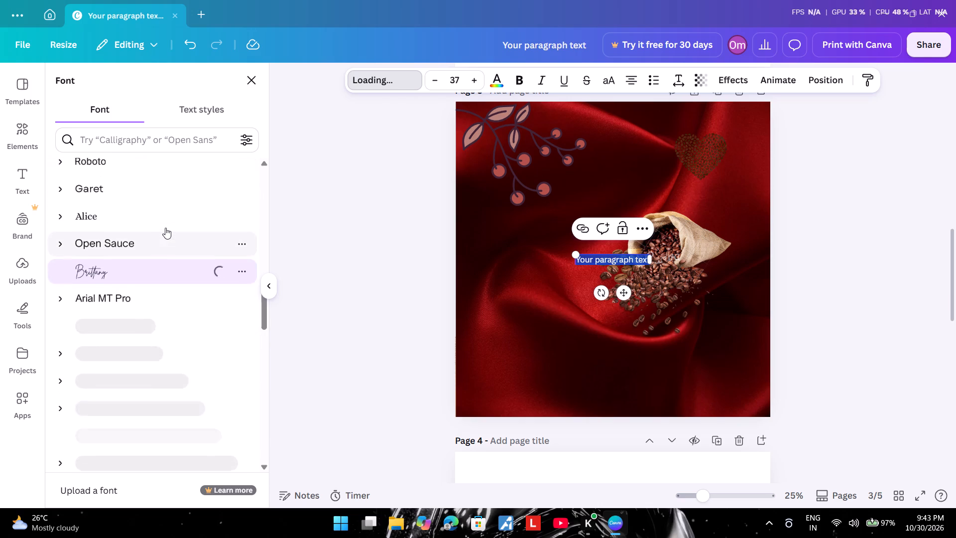
scroll(165, 228, up, 1)
scroll(165, 228, down, 4)
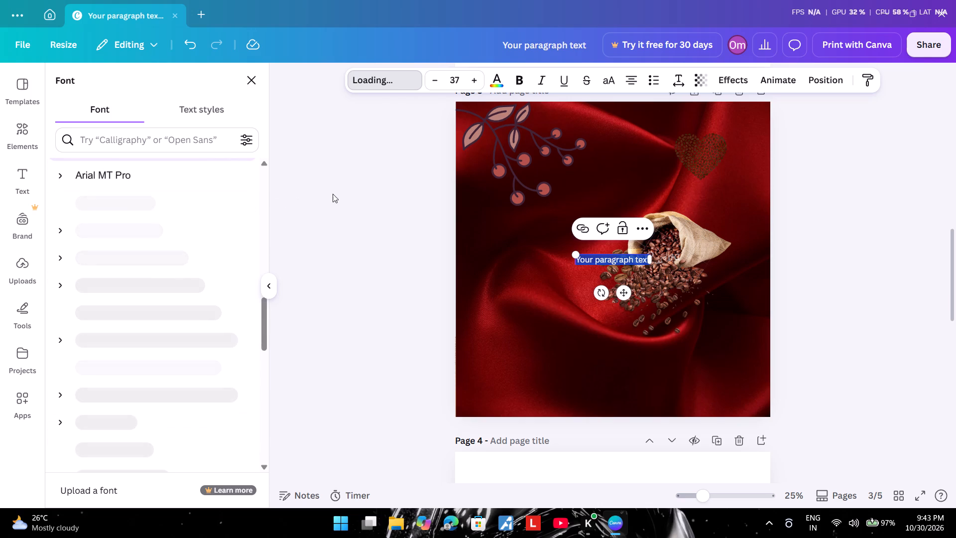
scroll(123, 239, up, 6)
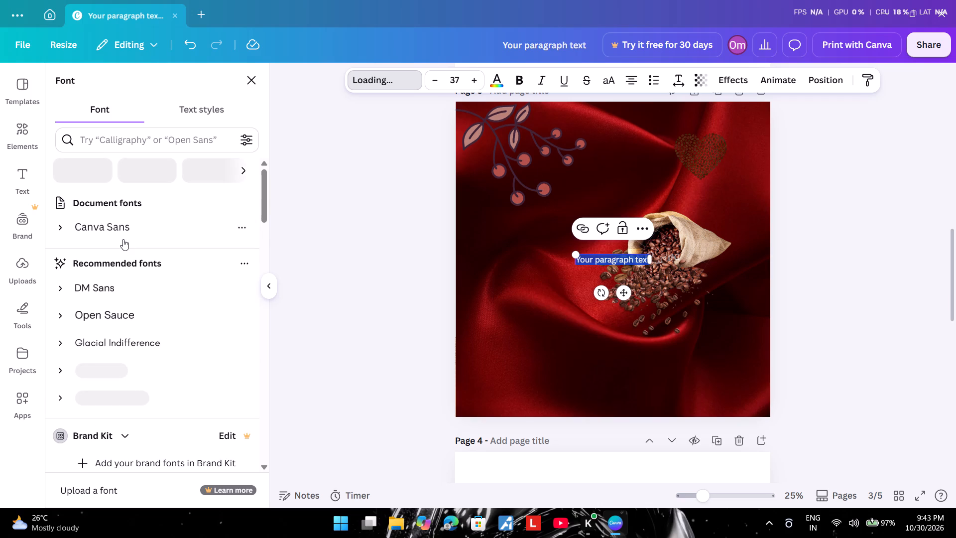
scroll(123, 239, up, 8)
scroll(123, 239, right, 10)
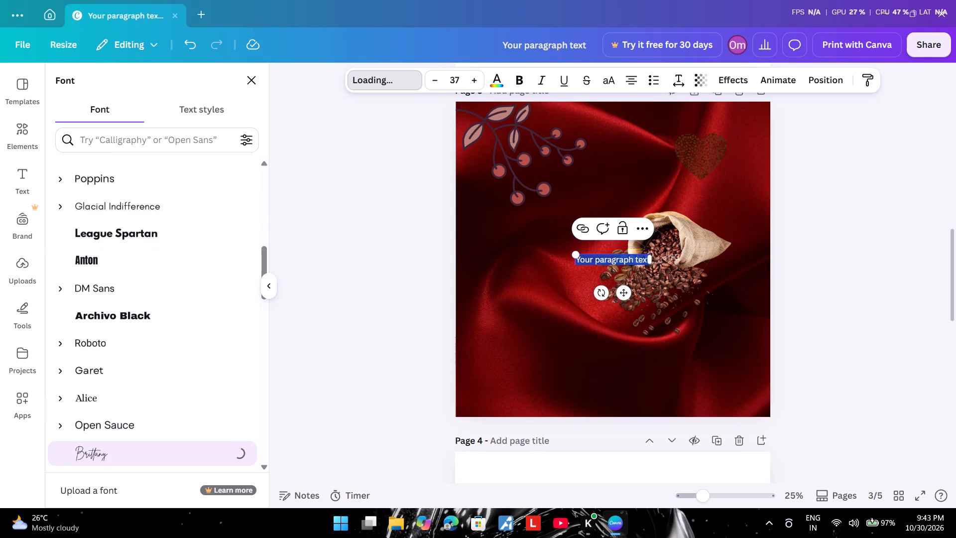